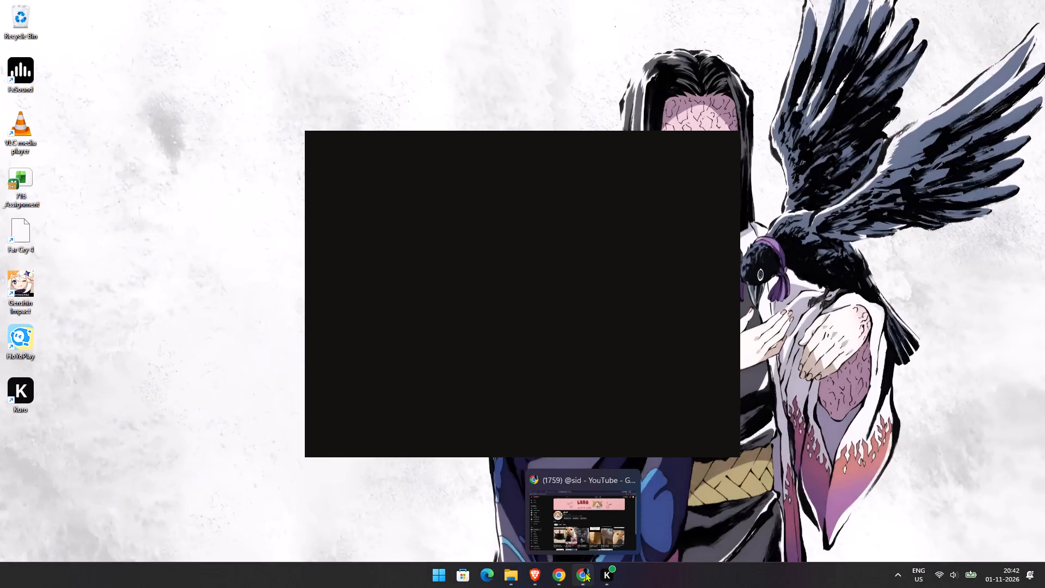
Switch to the Brave browser and bring up the untitled Adobe Express project containing the cat catnip video.
click(545, 540)
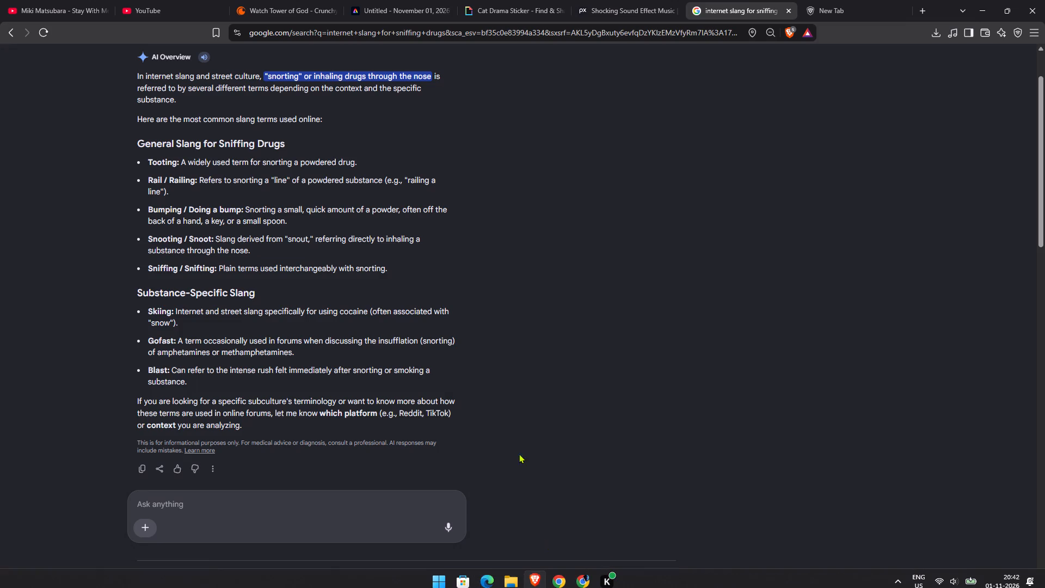
click(368, 3)
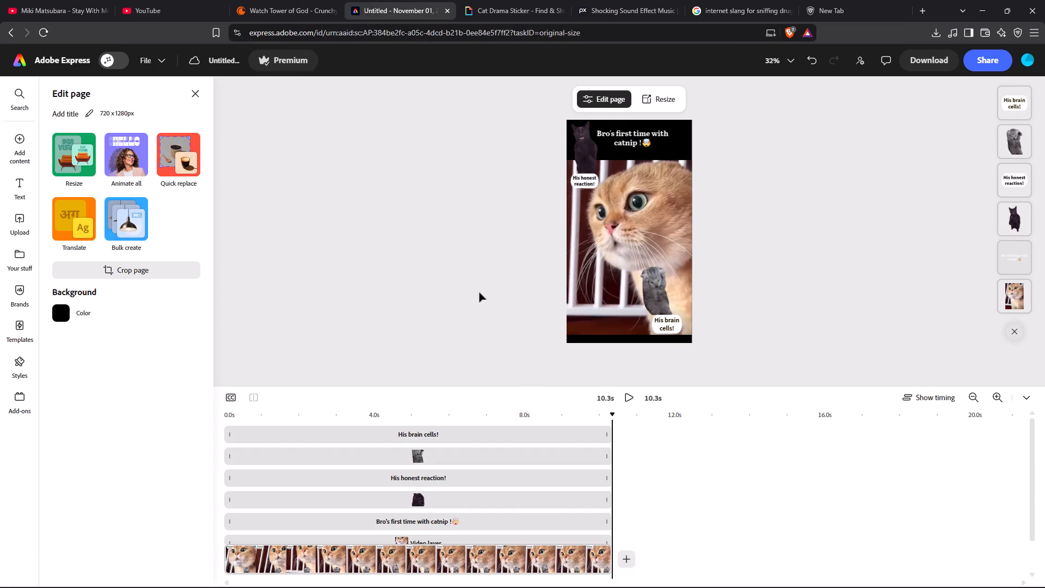
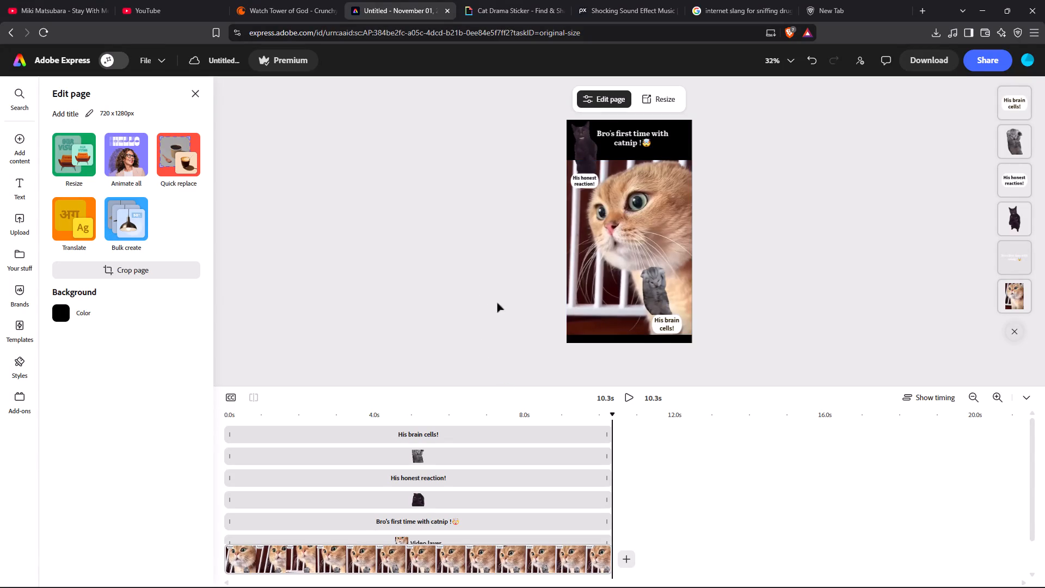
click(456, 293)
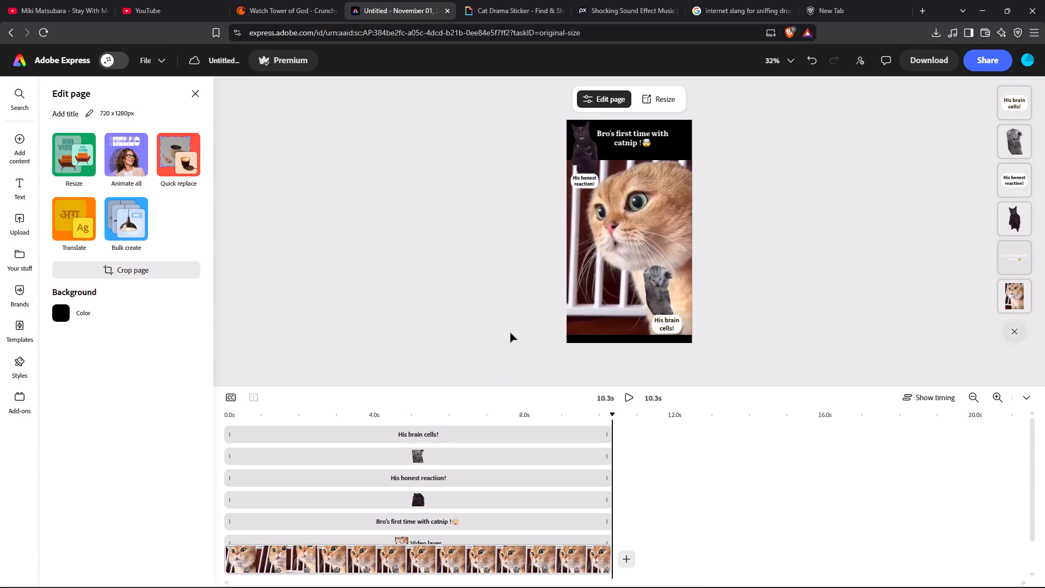
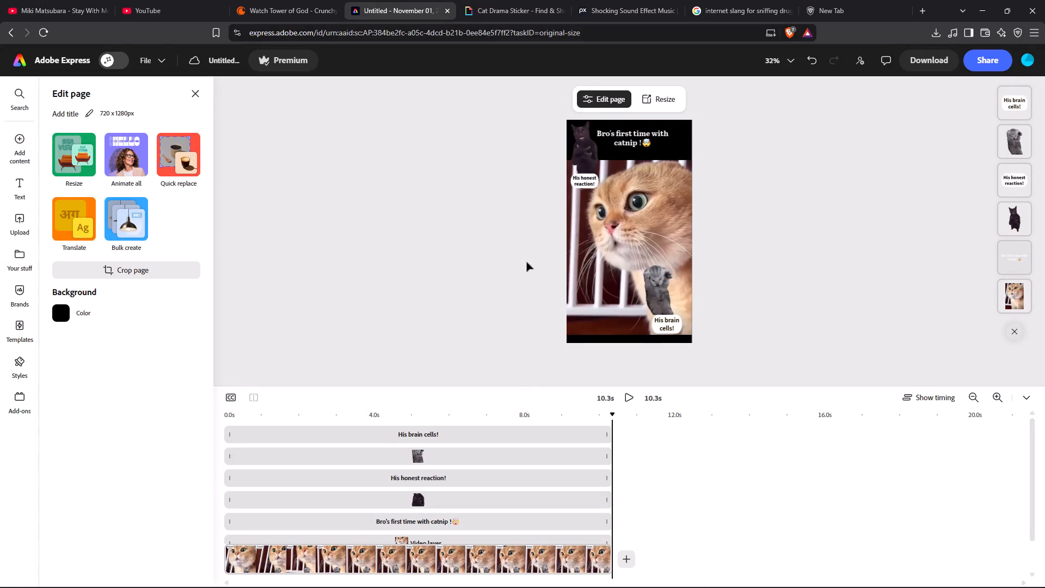
Search the web in a new browser tab for "crying kitten meme sound".
click(816, 1)
text(cr)
text(ying kitten meme soun)
key(d)
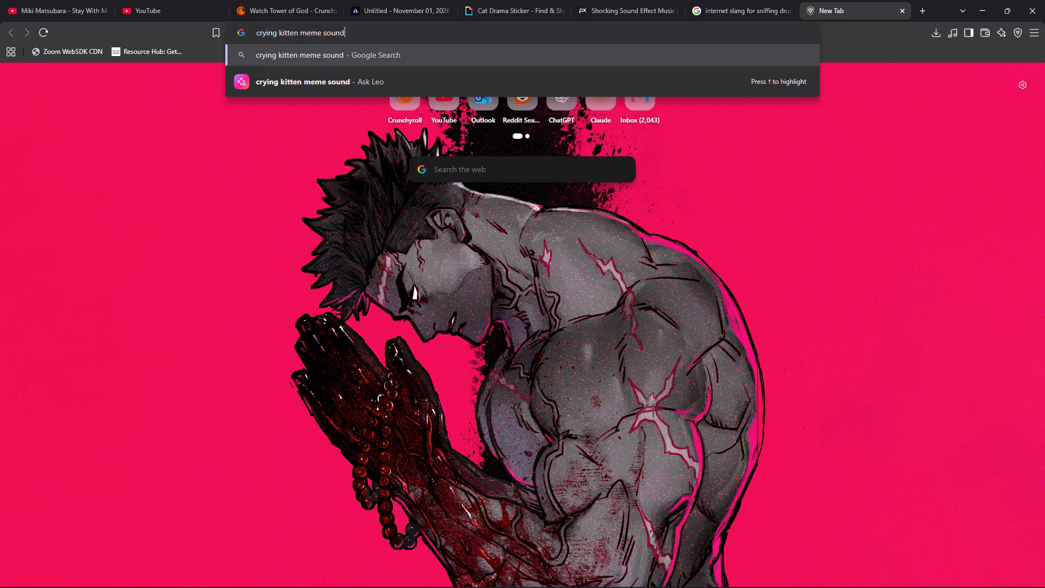
key(Return)
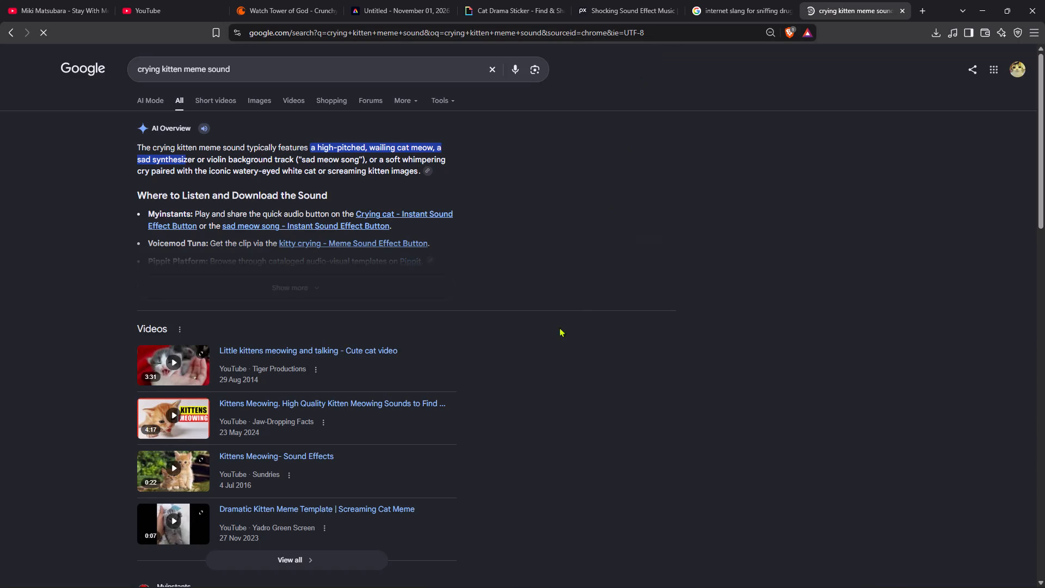
Watch the "Dramatic Kitten Meme Template | Screaming Cat Meme" video from the results, and return to the search results.
scroll(372, 376, down, 1)
click(171, 409)
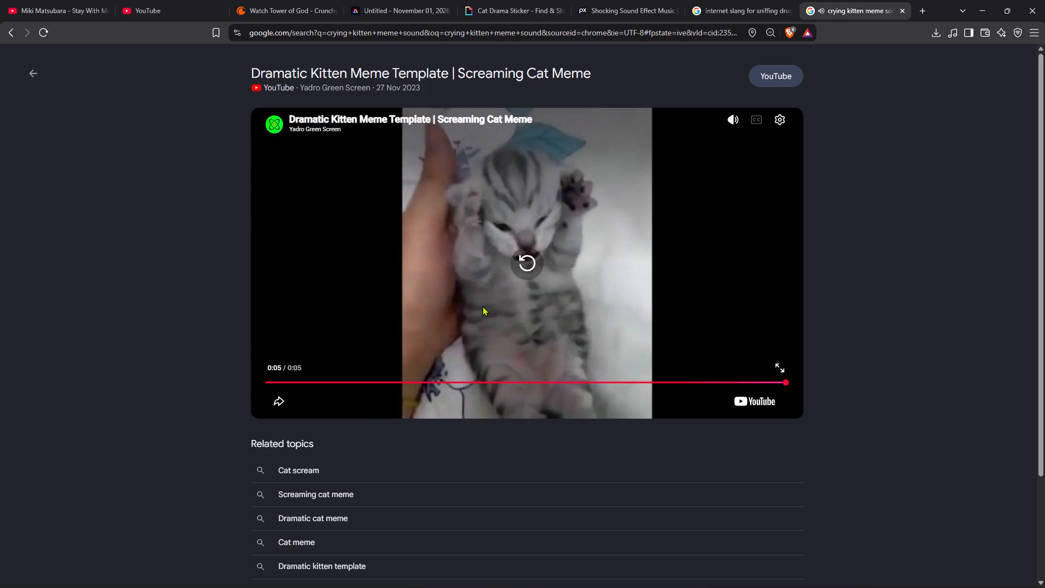
click(29, 71)
Open the Myinstants "Crying cat" sound effect page from the results and listen to the sound.
scroll(143, 274, down, 2)
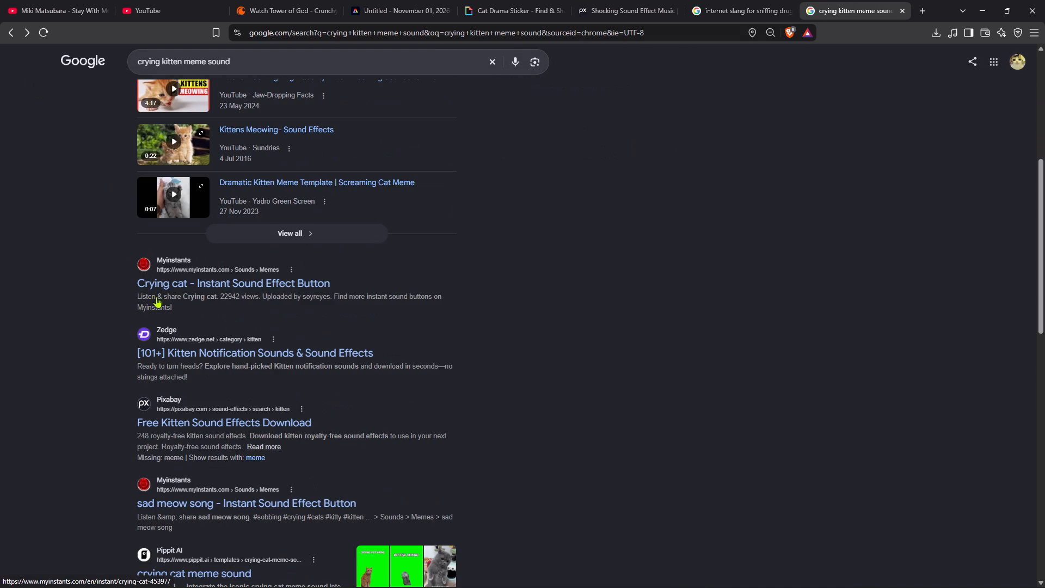
click(161, 286)
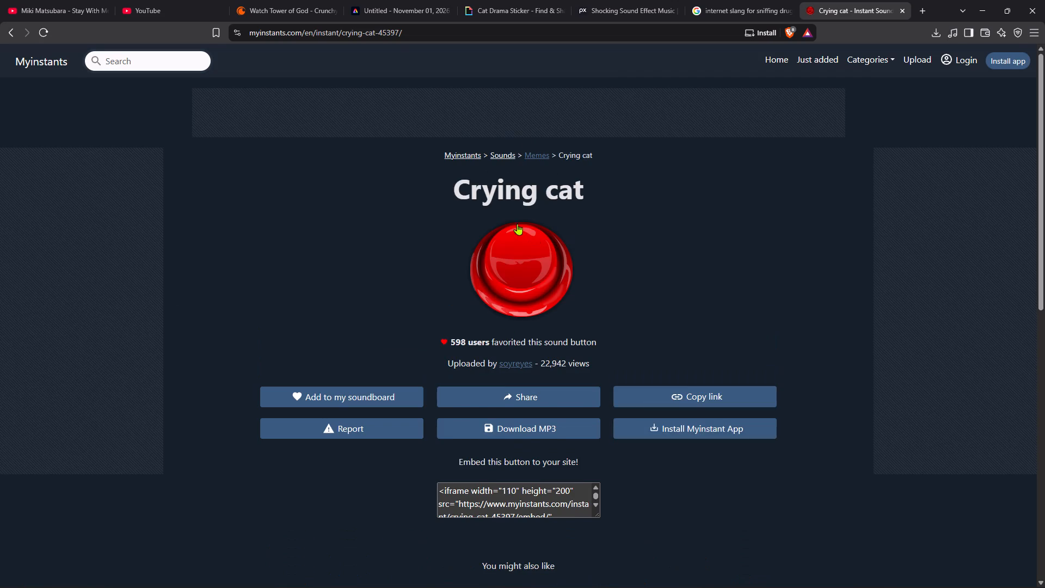
click(517, 223)
click(521, 245)
triple_click(524, 261)
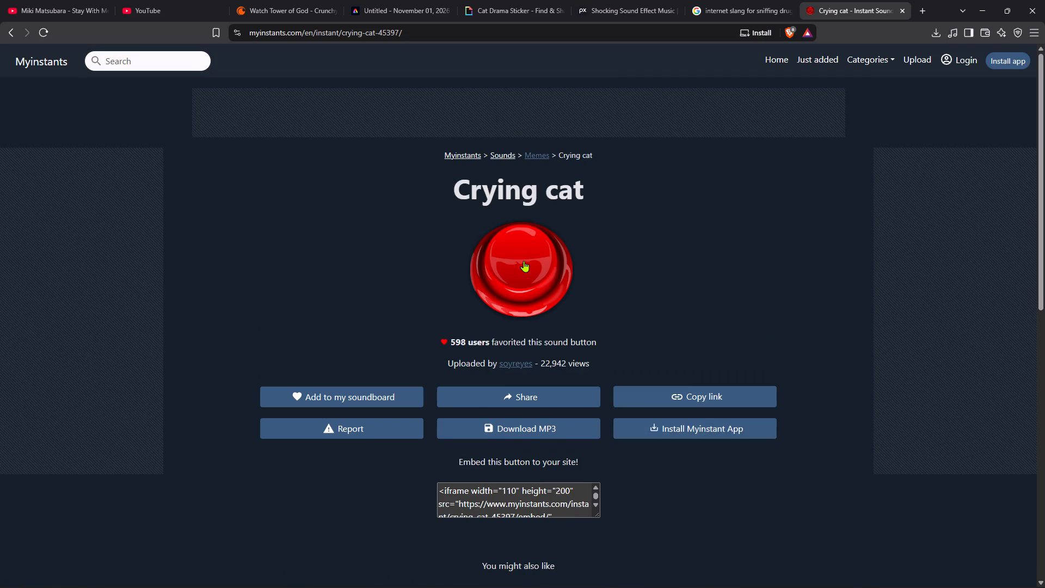
triple_click(524, 260)
double_click(524, 260)
scroll(527, 273, down, 3)
scroll(497, 230, up, 2)
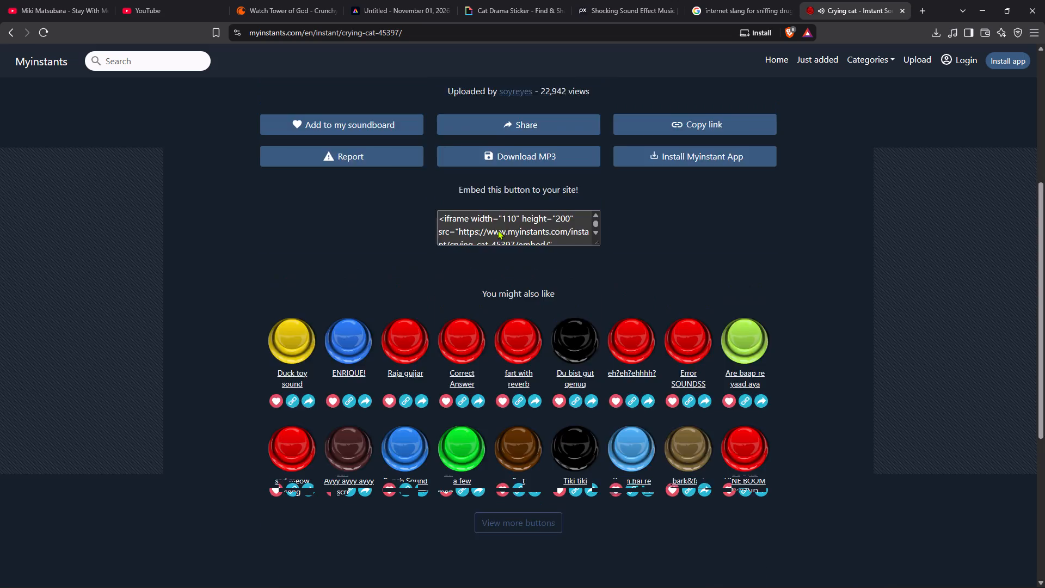
scroll(497, 230, up, 1)
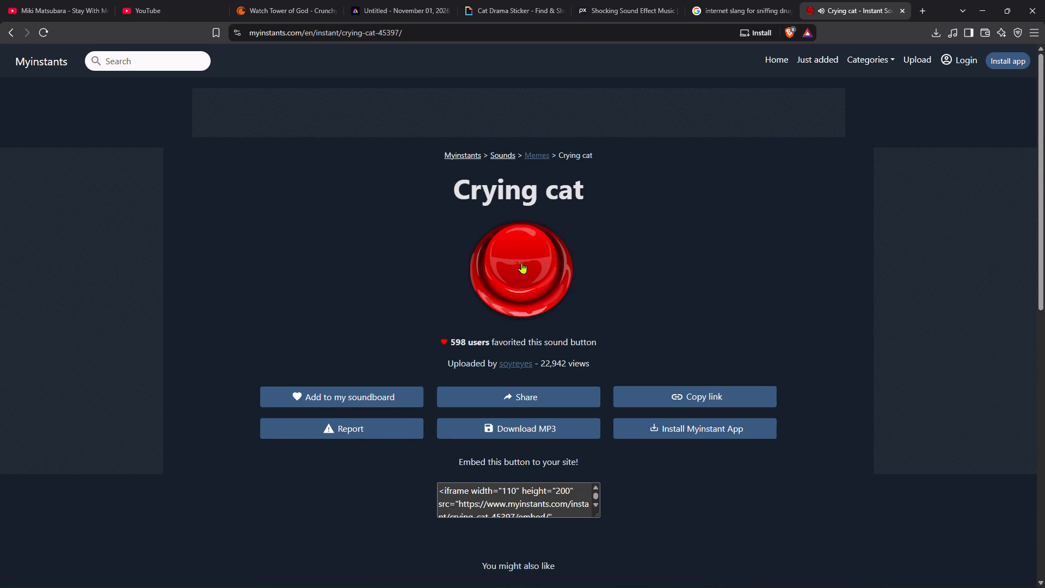
click(521, 262)
Listen to the suggested sounds Correct Answer, Raja gujjar, ENRIQUE! and Du bist gut genug.
scroll(549, 273, down, 1)
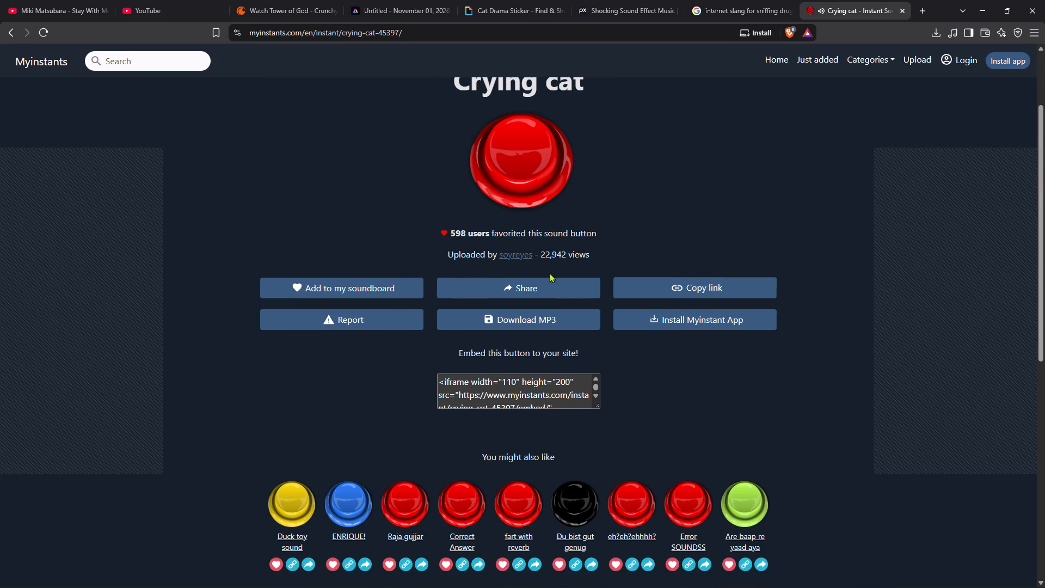
click(462, 512)
click(410, 512)
click(351, 507)
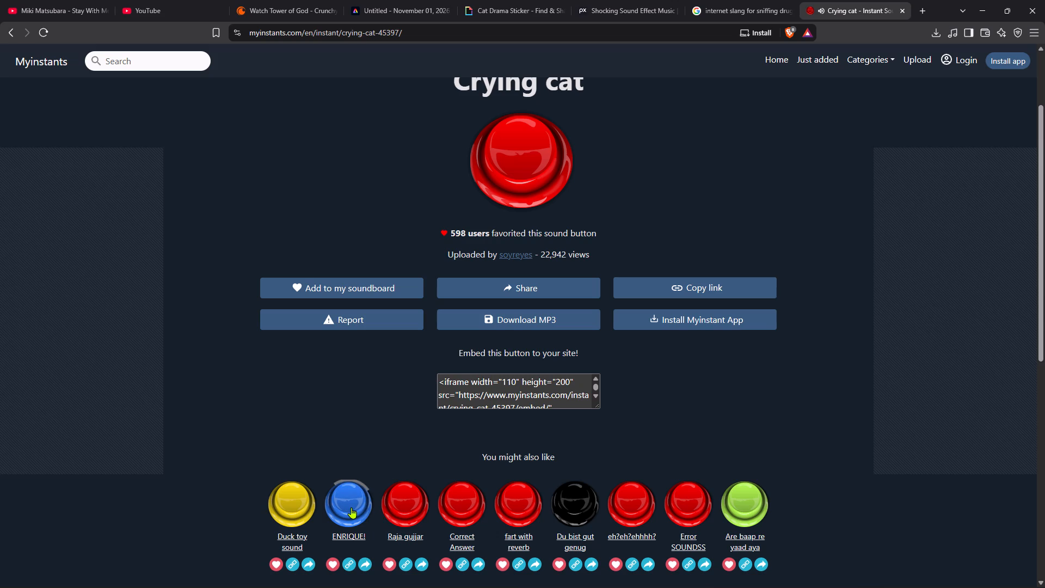
click(582, 508)
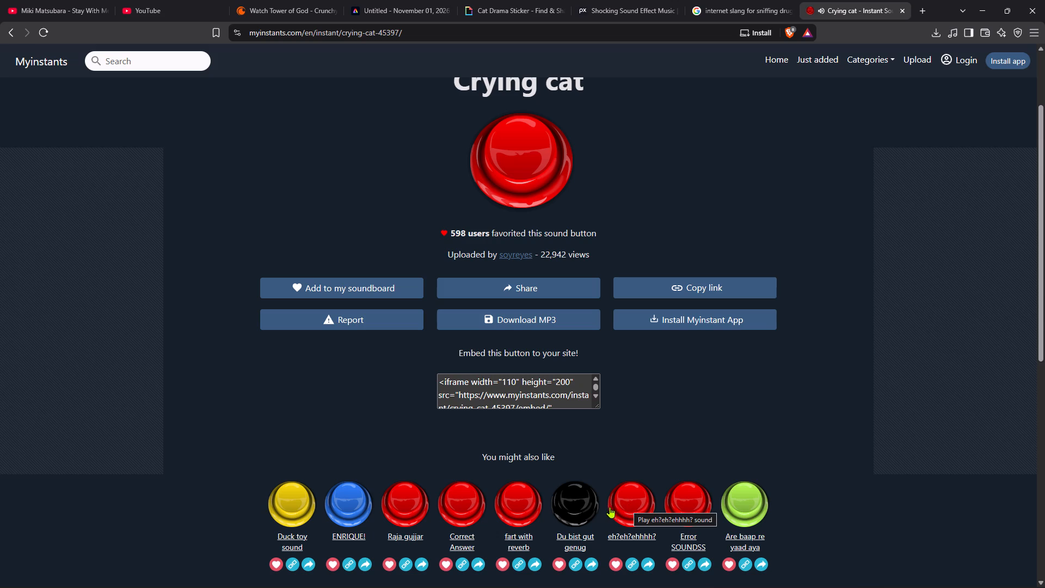
Open the "Du bist gut genug" sound page and download the sound as an MP3.
click(574, 537)
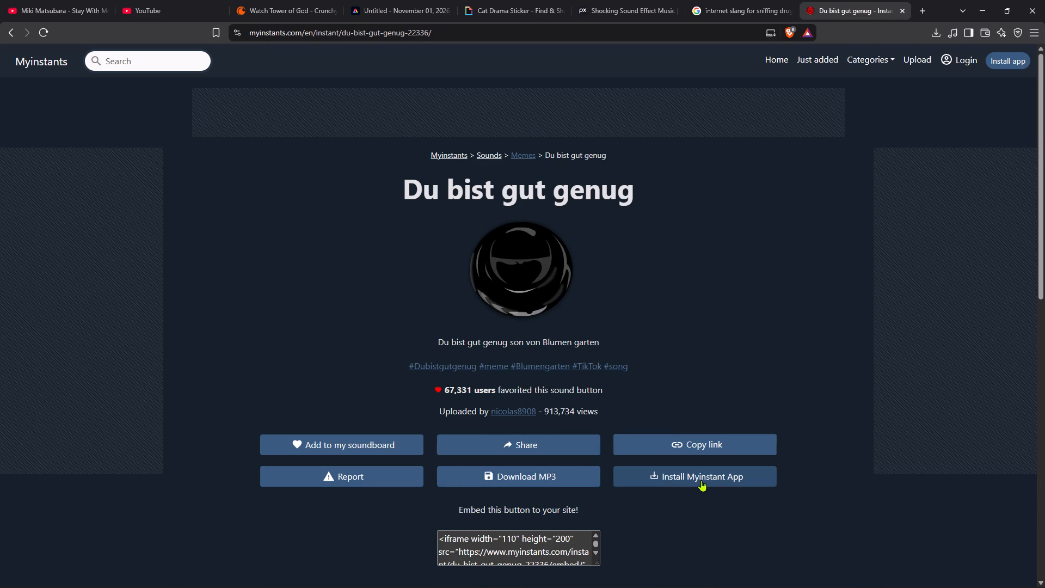
scroll(564, 387, down, 1)
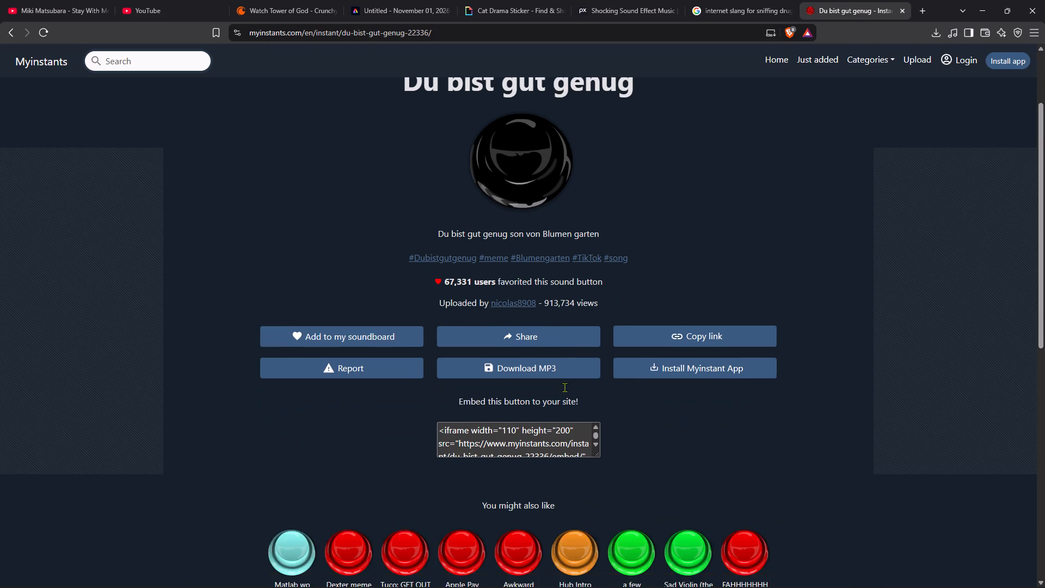
scroll(564, 387, up, 1)
scroll(564, 387, down, 2)
scroll(564, 387, up, 3)
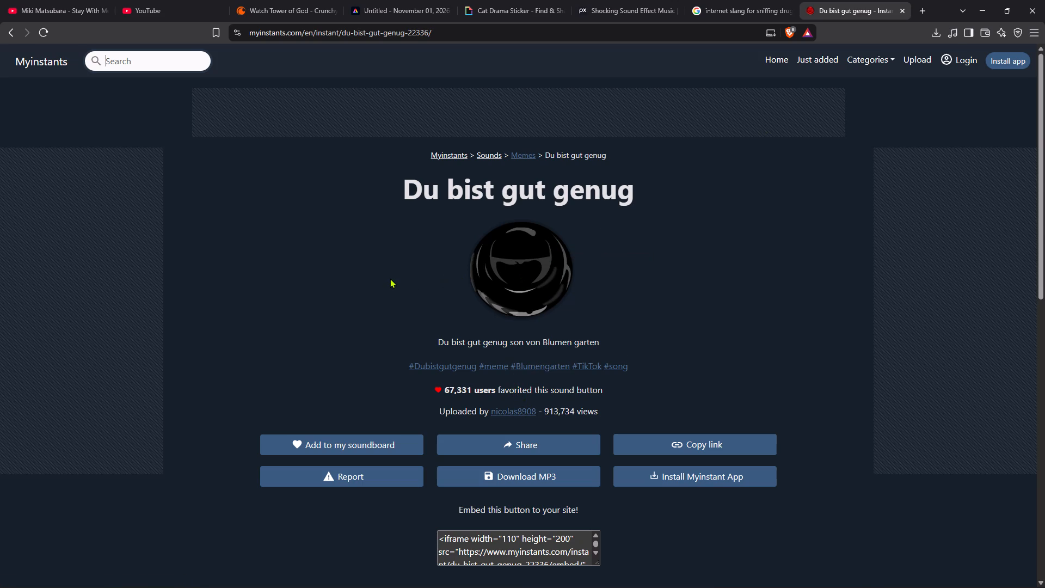
scroll(390, 278, down, 1)
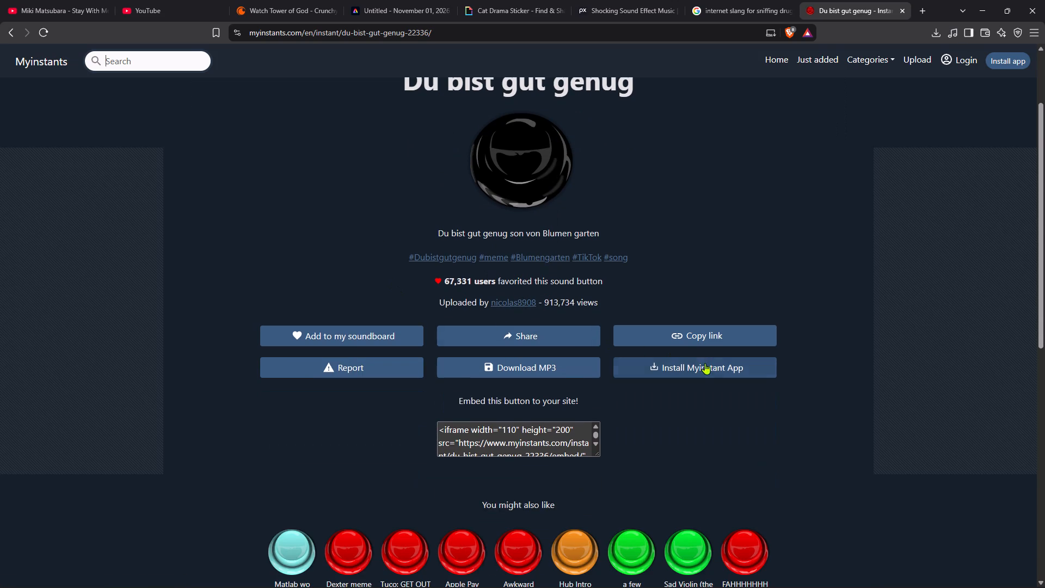
click(527, 369)
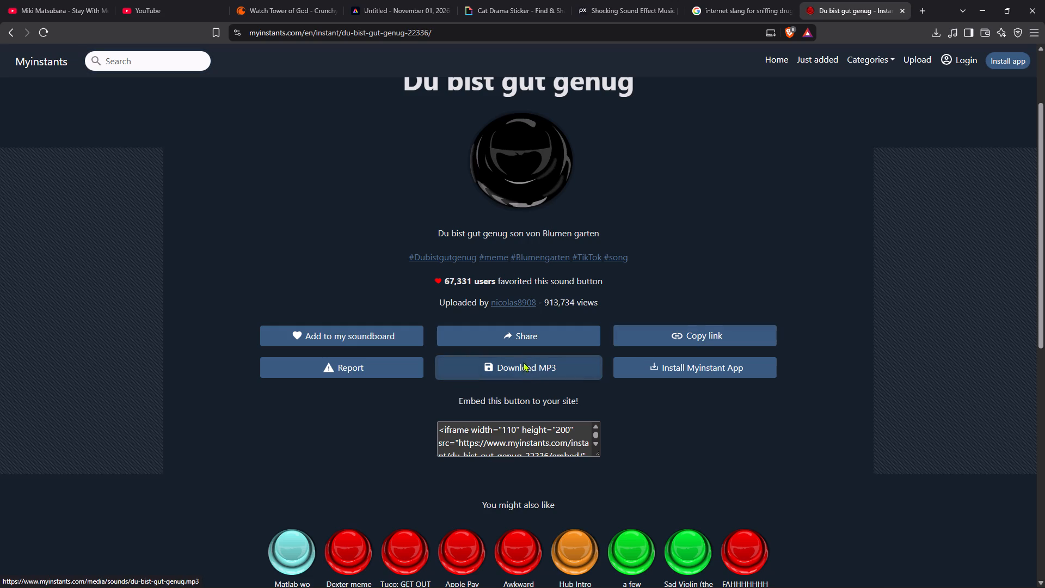
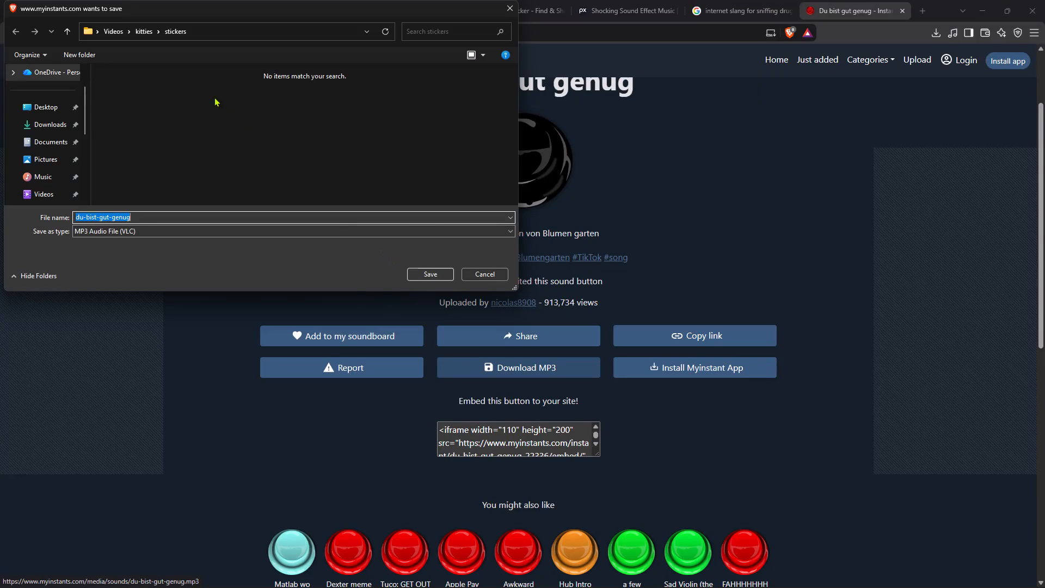
Save the du-bist-gut-genug MP3 in the bgms folder inside the kitties videos folder.
double_click(150, 29)
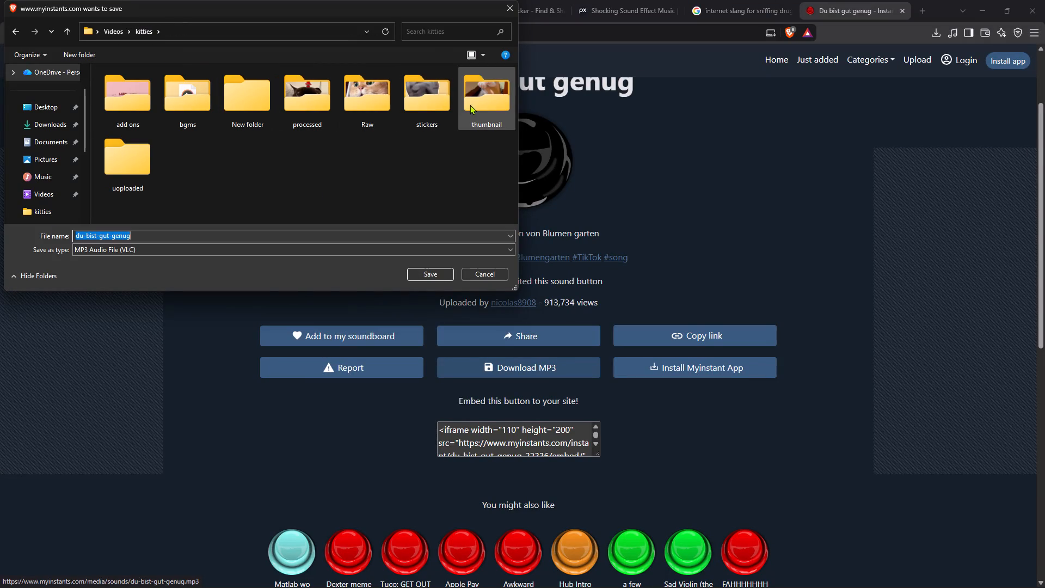
double_click(202, 110)
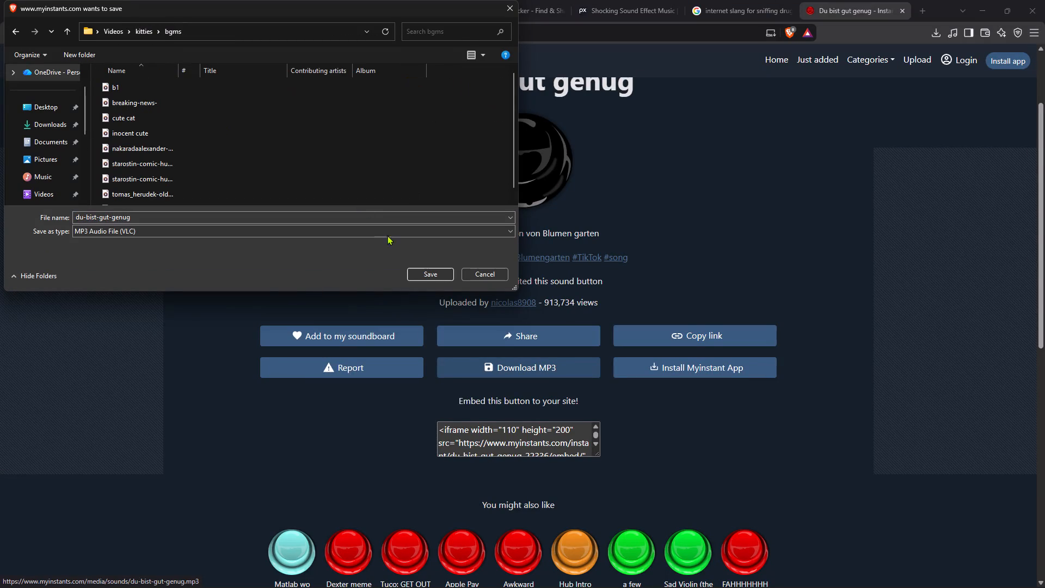
click(413, 272)
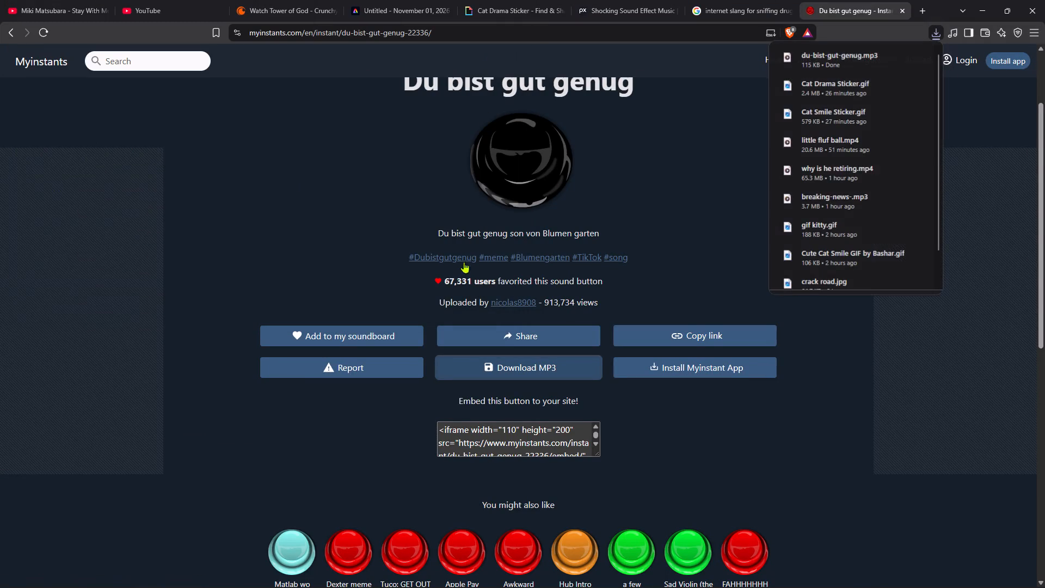
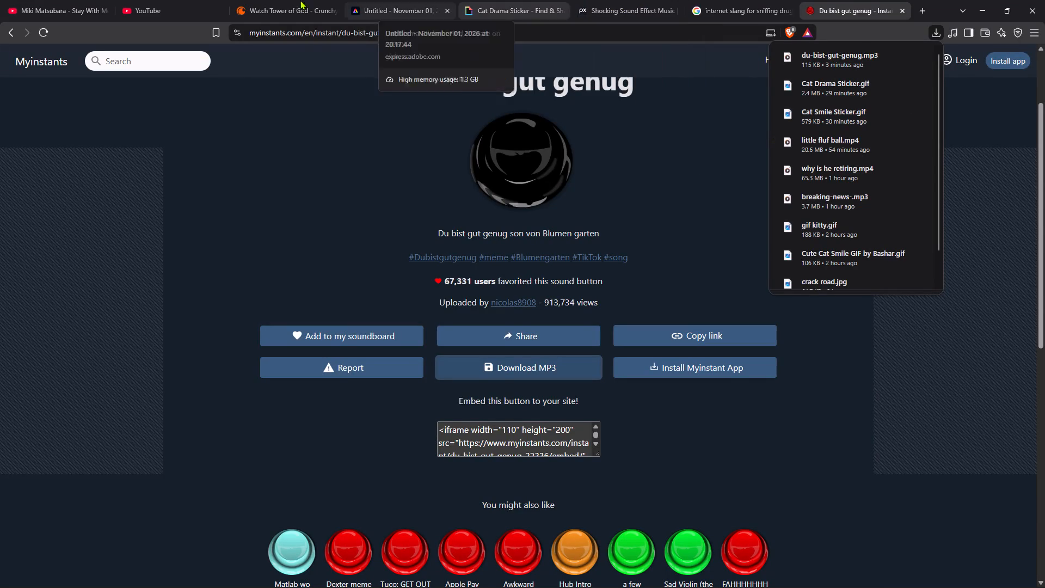
Upload the du-bist-gut-genug MP3 from the kitties bgms folder into the Adobe Express catnip video project.
click(384, 6)
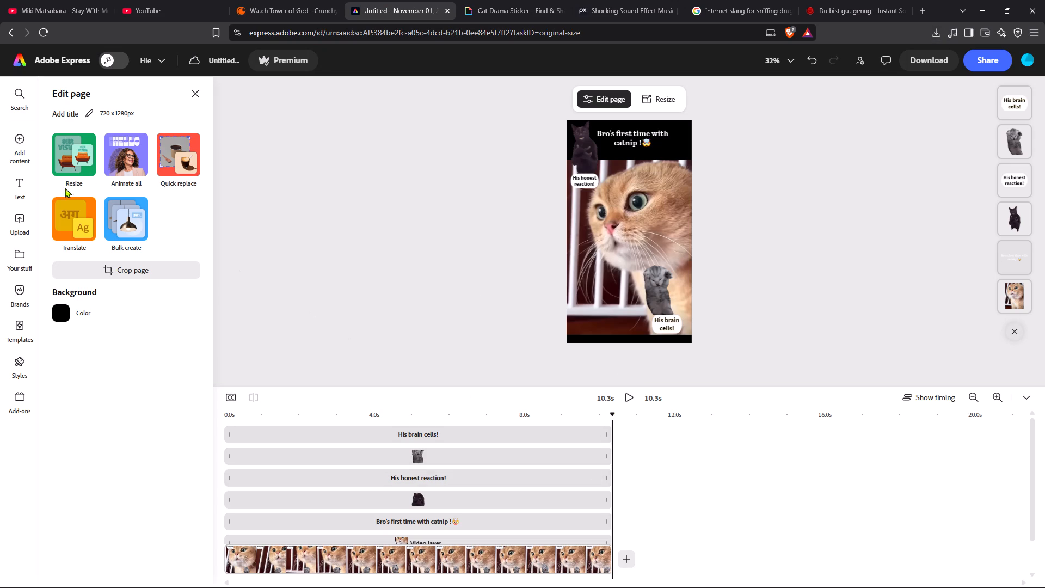
click(28, 220)
click(100, 122)
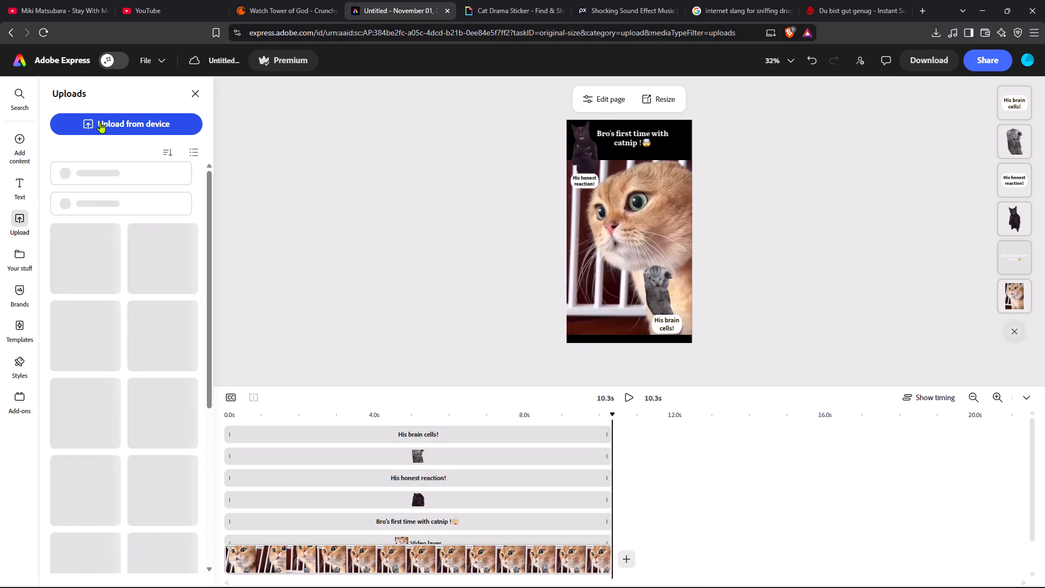
click(131, 126)
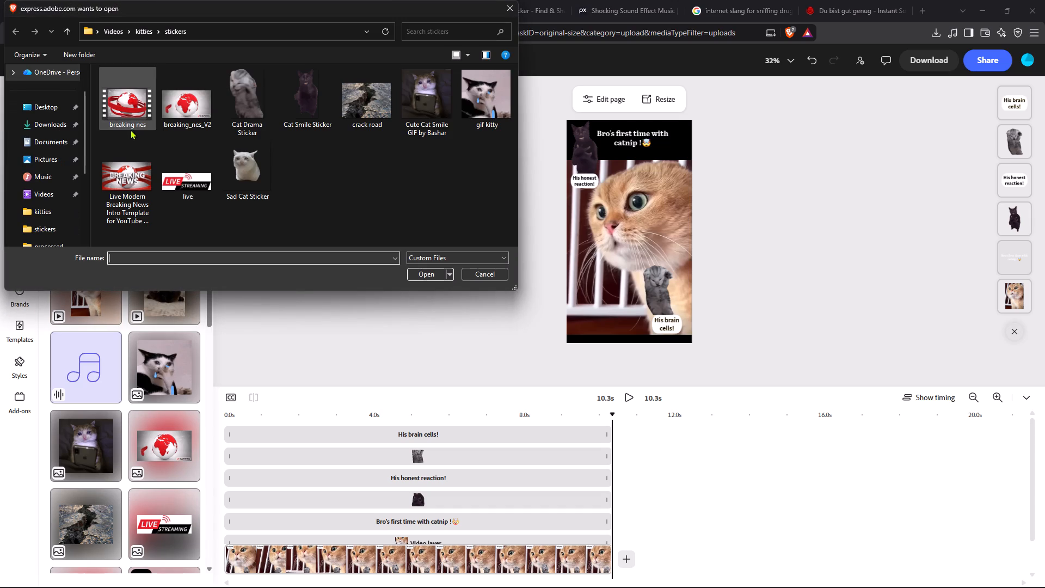
click(142, 30)
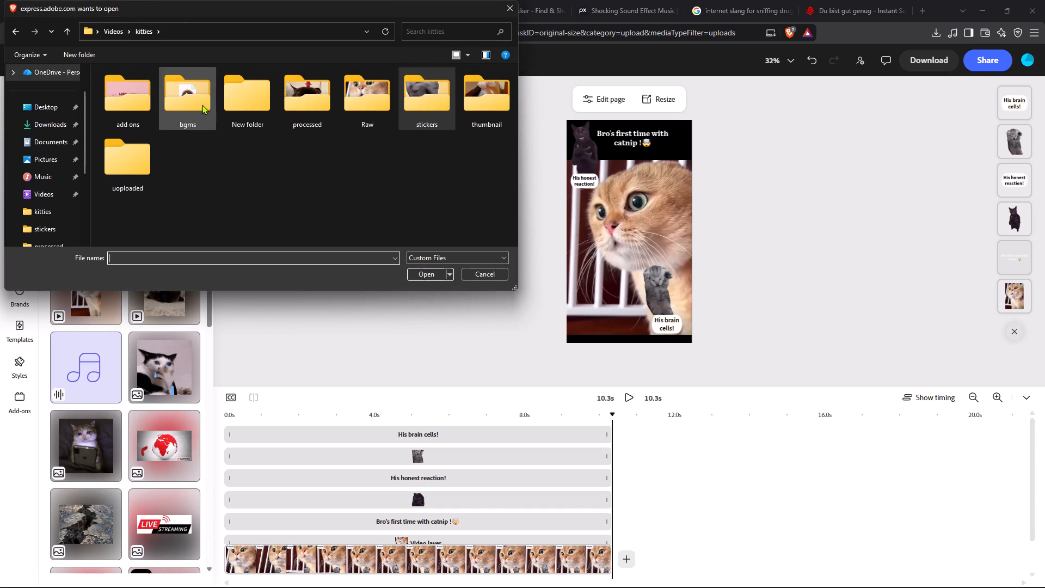
click(201, 105)
double_click(189, 105)
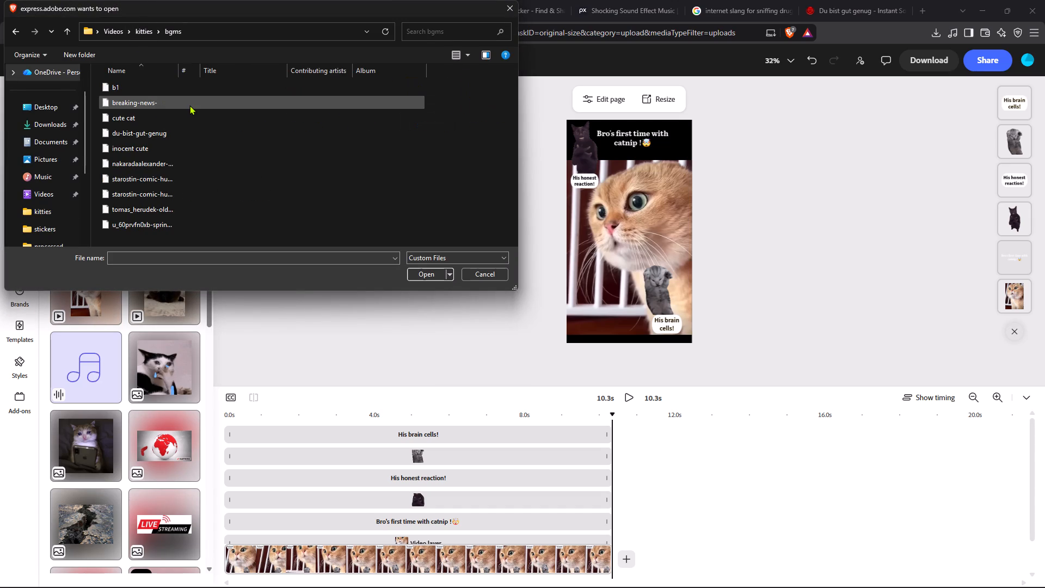
click(188, 132)
click(427, 275)
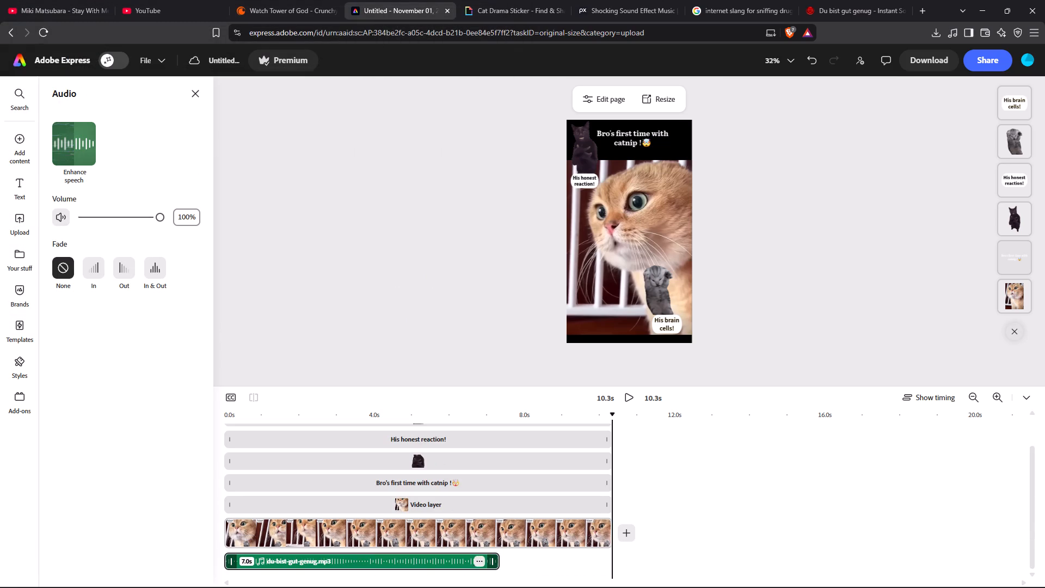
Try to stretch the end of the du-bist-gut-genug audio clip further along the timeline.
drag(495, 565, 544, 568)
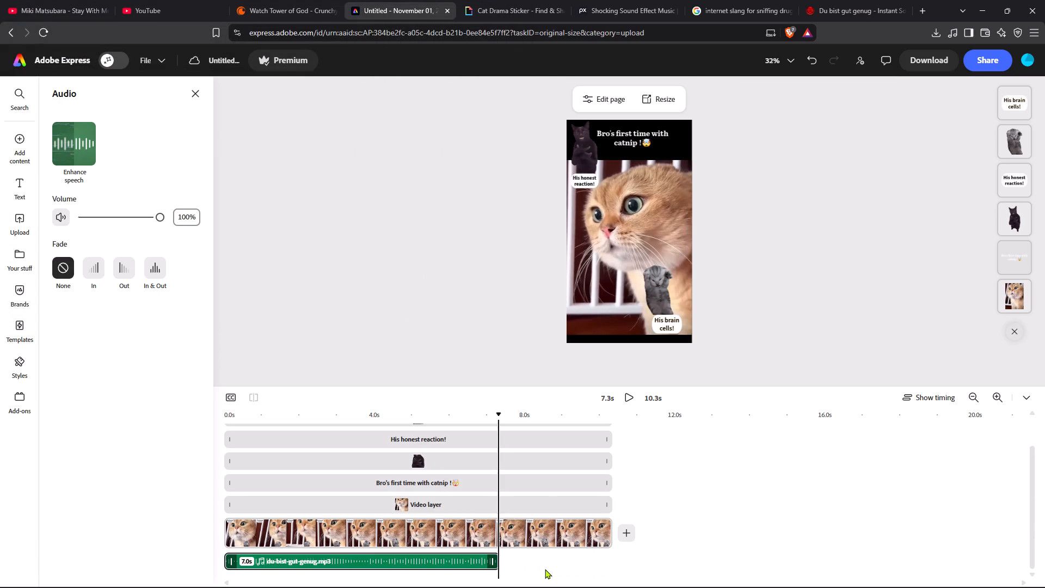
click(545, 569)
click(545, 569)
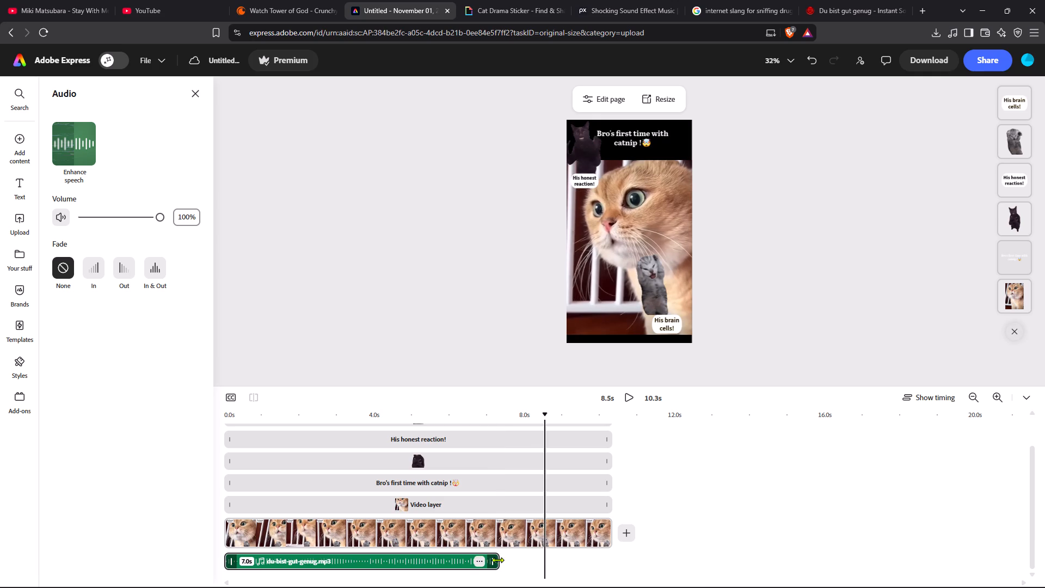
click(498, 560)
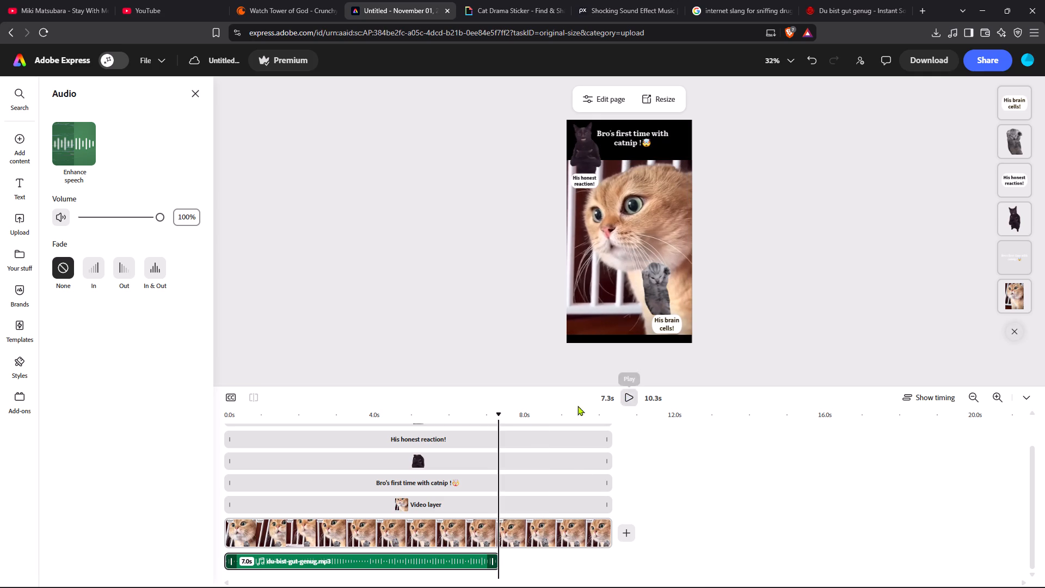
Lower the du-bist-gut-genug audio clip's volume to 22% while playing the video back to check the sound.
click(634, 395)
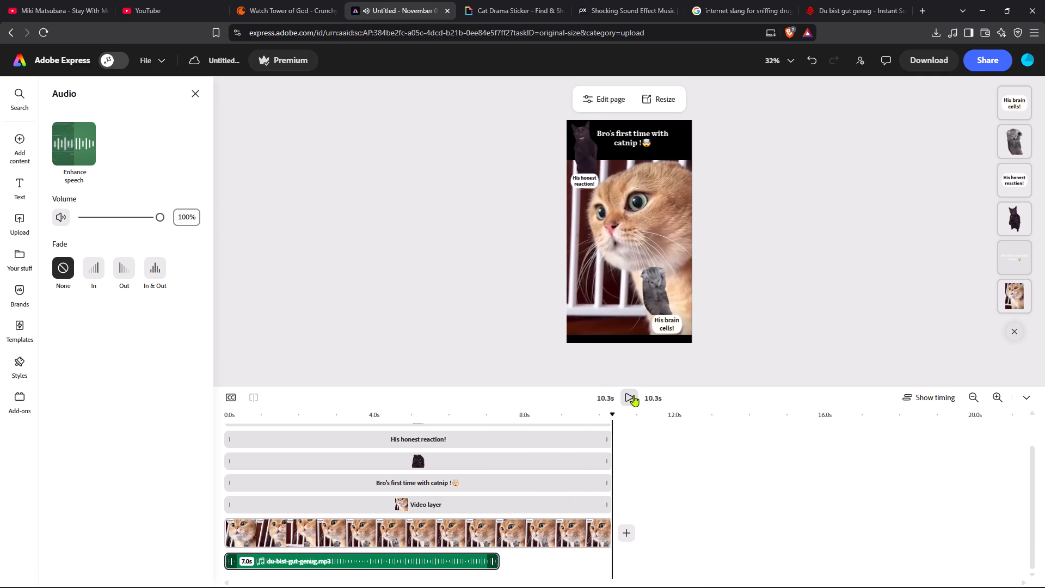
click(634, 395)
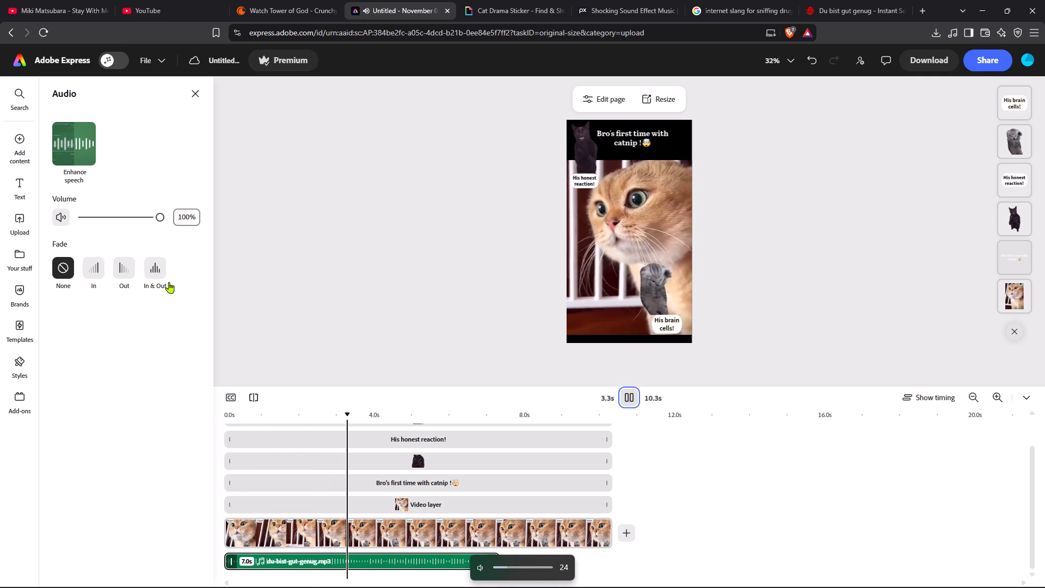
click(119, 220)
click(97, 217)
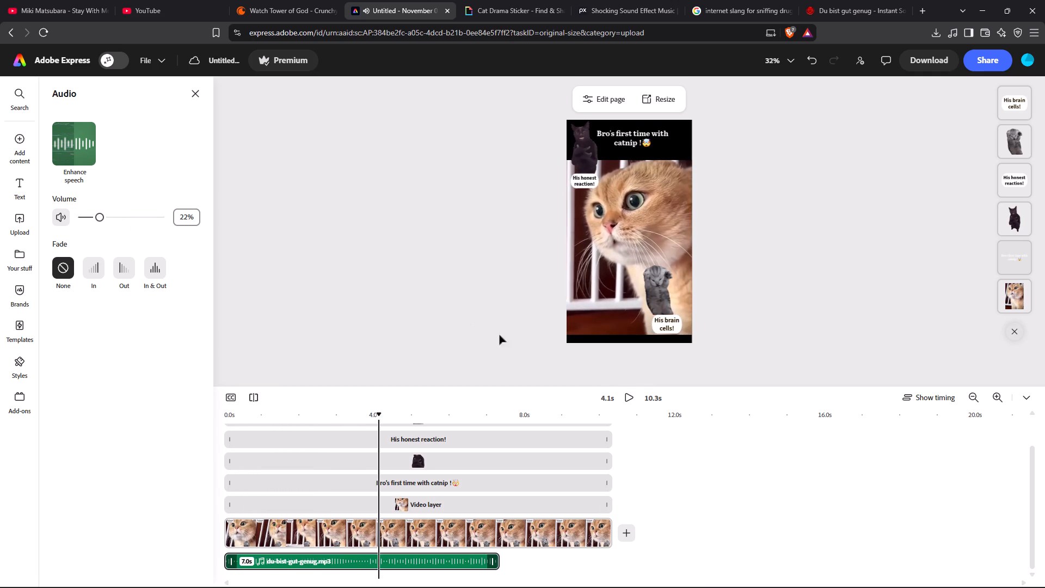
click(623, 401)
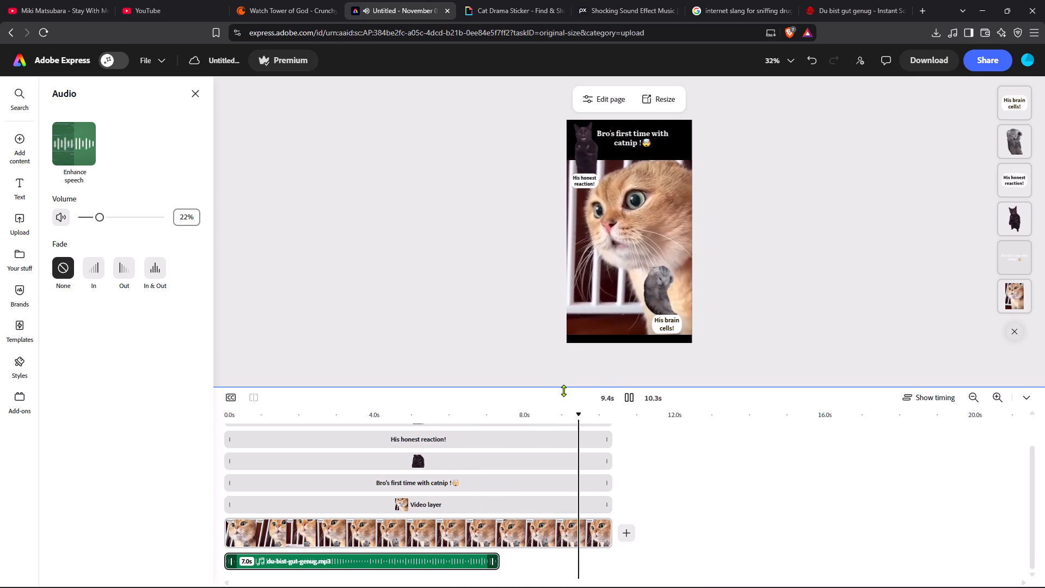
click(631, 397)
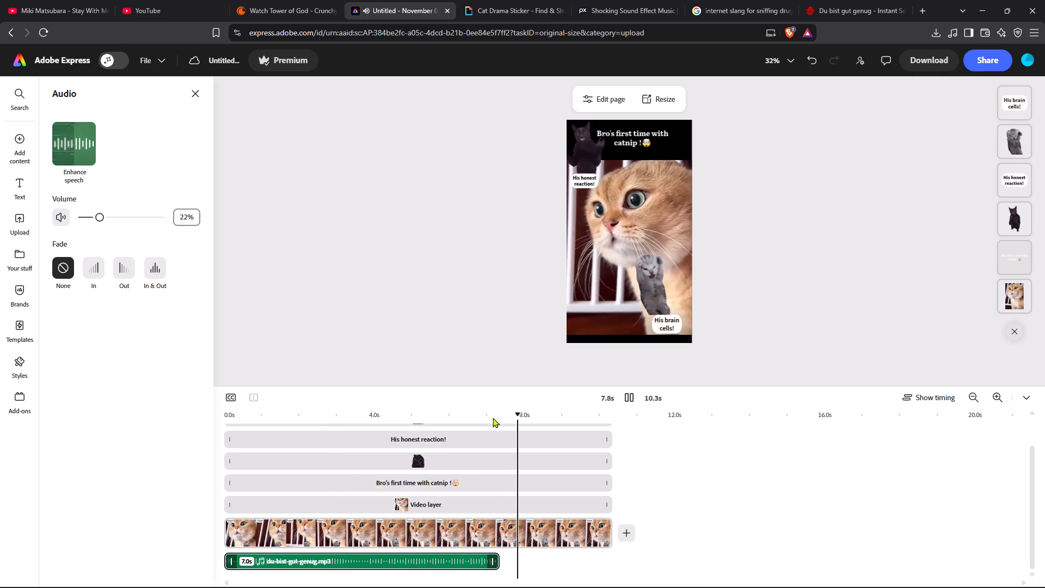
Split the cat video layer at 7.3 s, where the audio ends, and delete the leftover part.
click(498, 562)
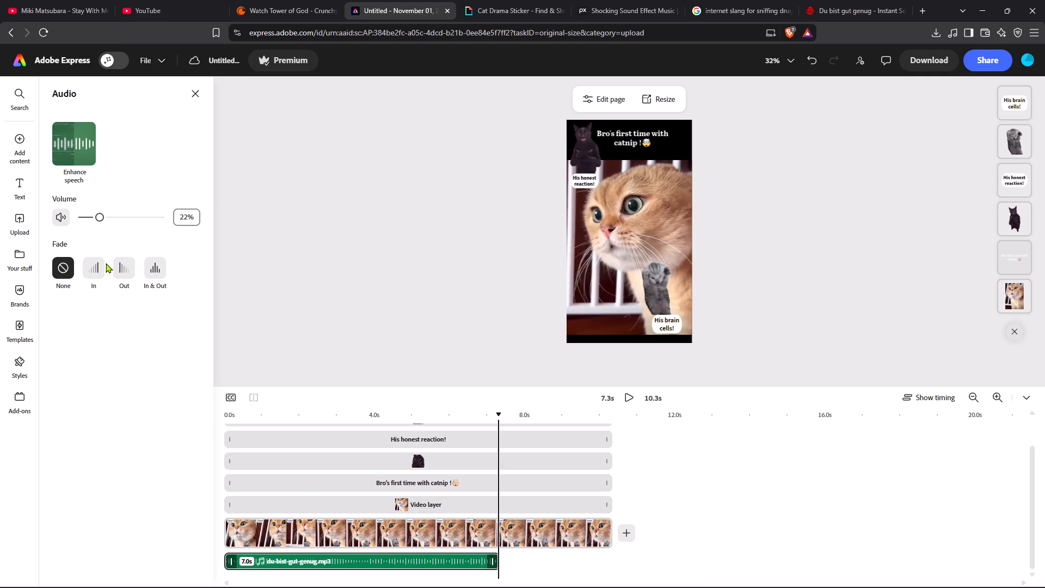
click(439, 505)
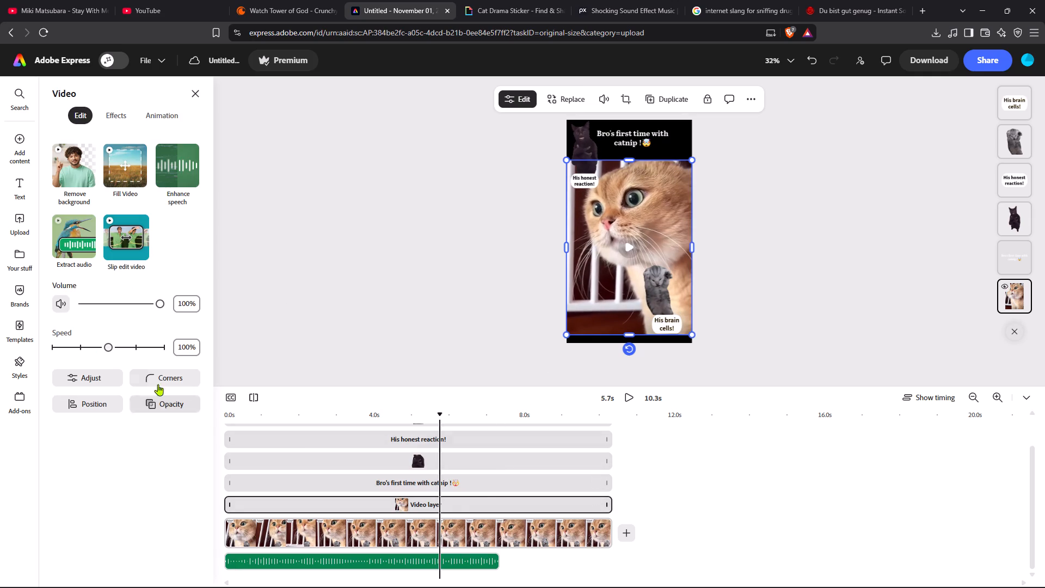
click(126, 253)
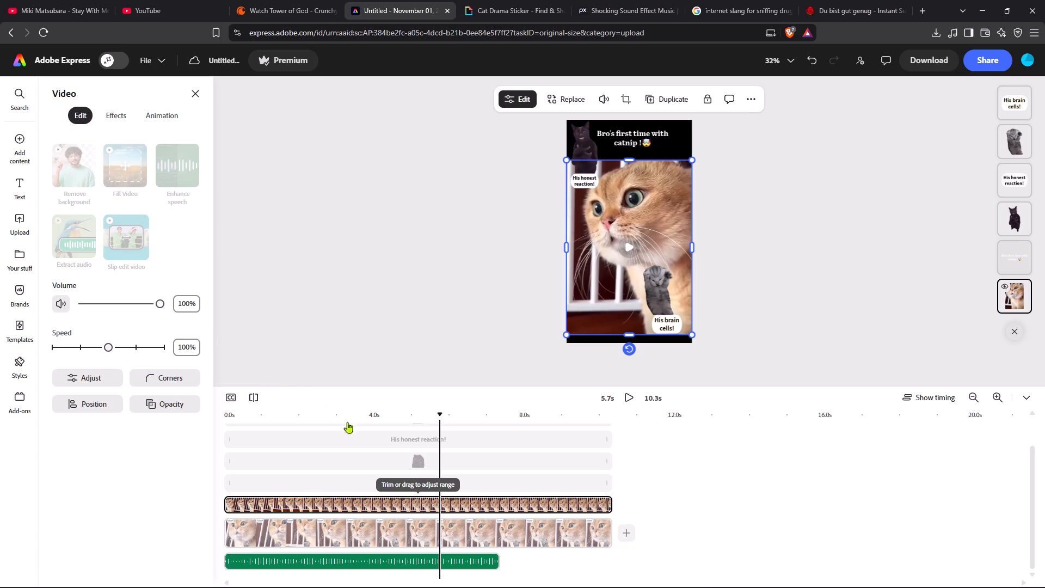
click(500, 559)
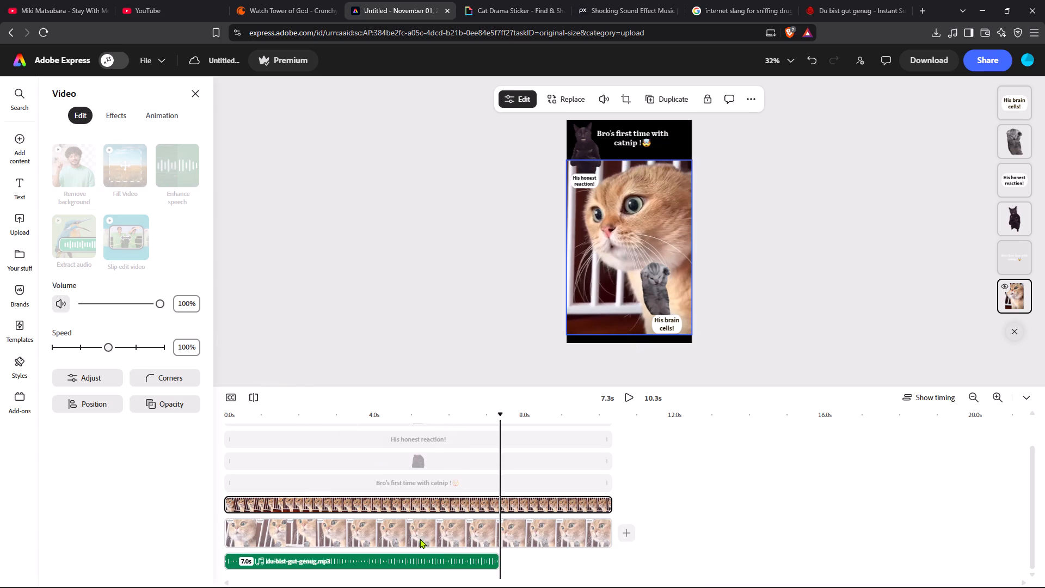
click(256, 398)
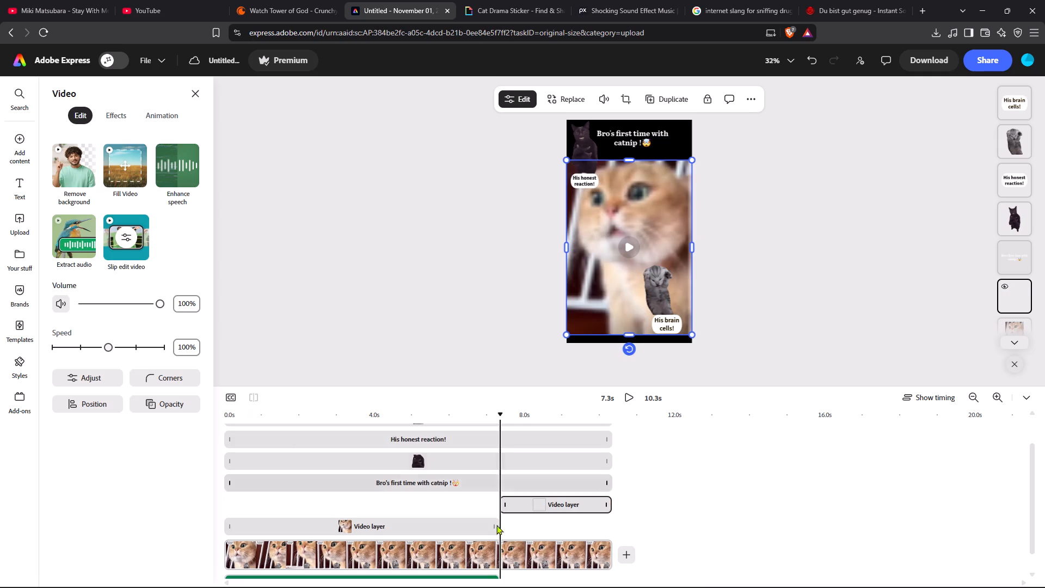
click(554, 509)
key(Delete)
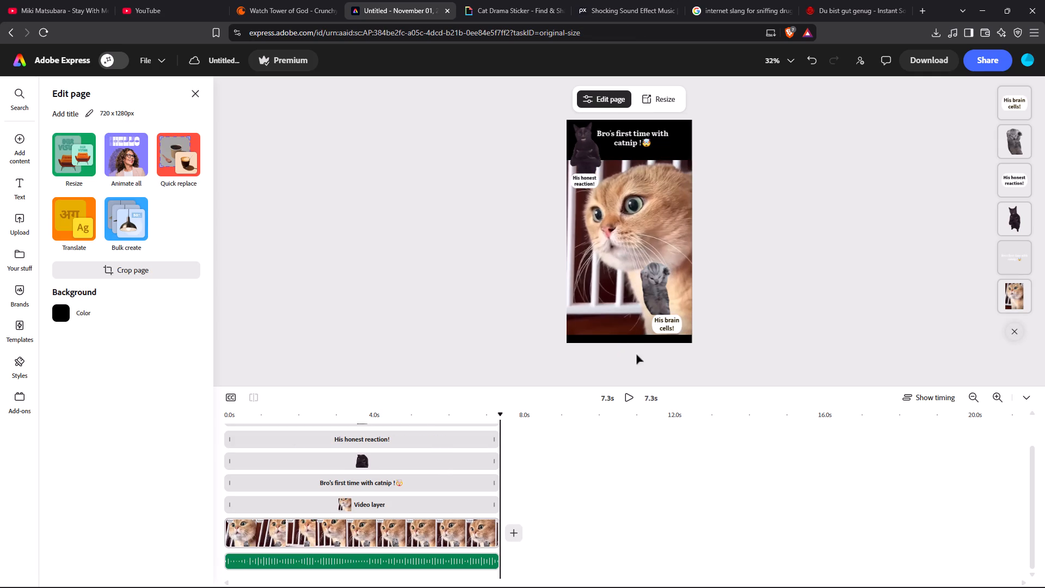
Play the trimmed video through to the end and look over its timeline layers.
click(634, 403)
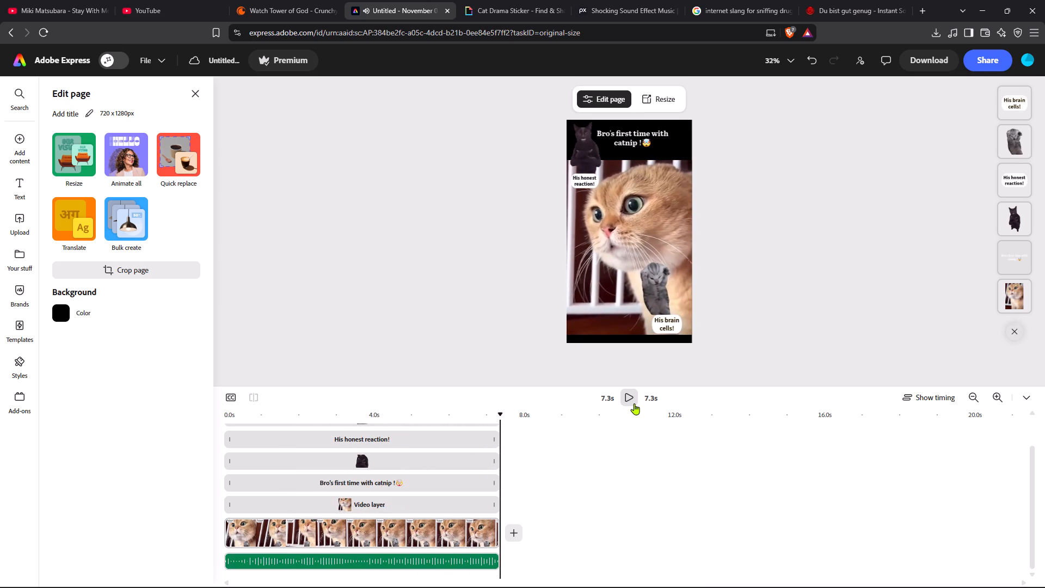
scroll(590, 488, up, 7)
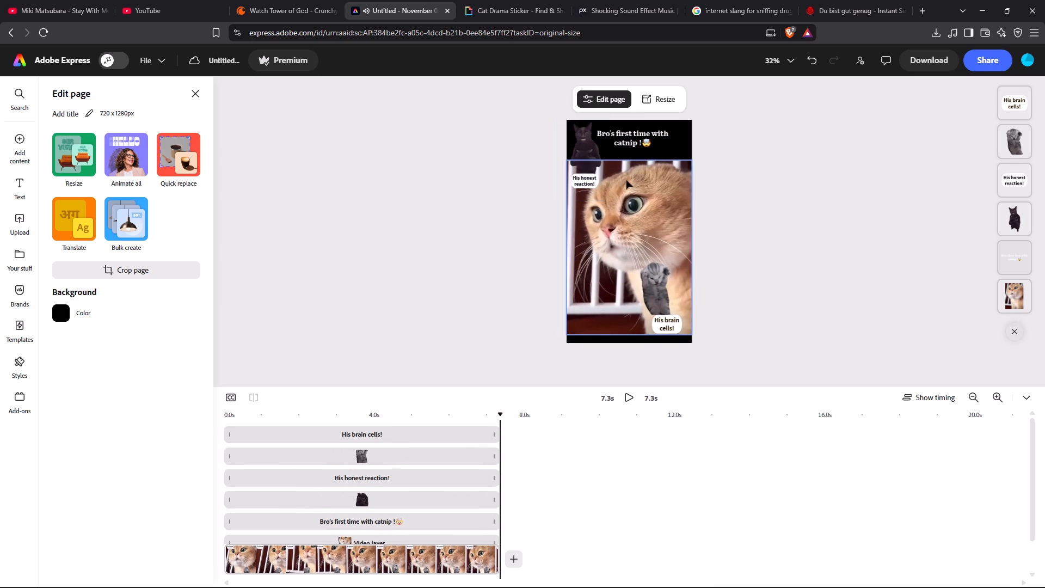
Choose a video resolution and start downloading the finished video as an MP4.
click(911, 52)
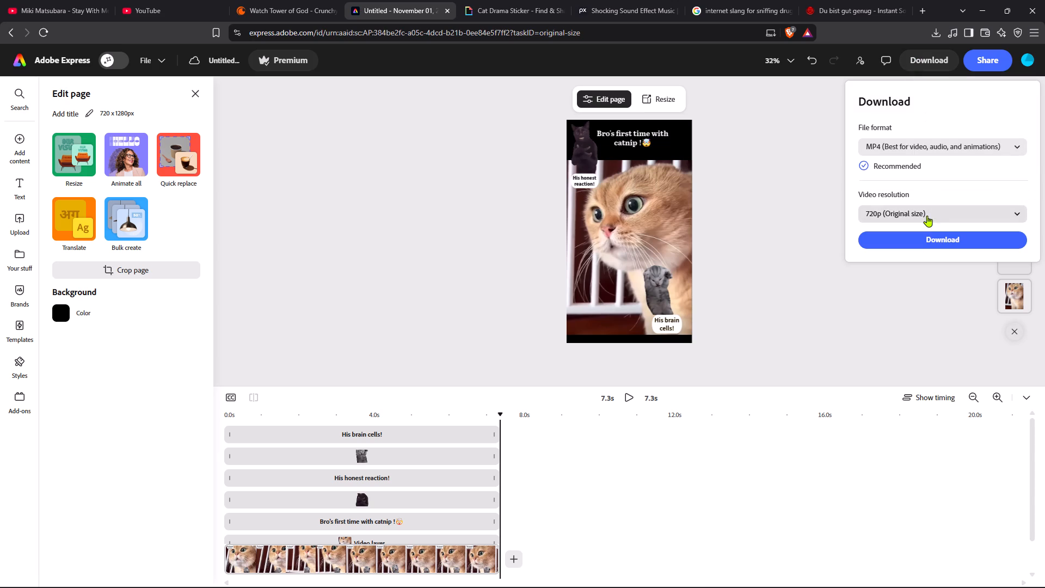
click(927, 216)
click(912, 273)
click(923, 242)
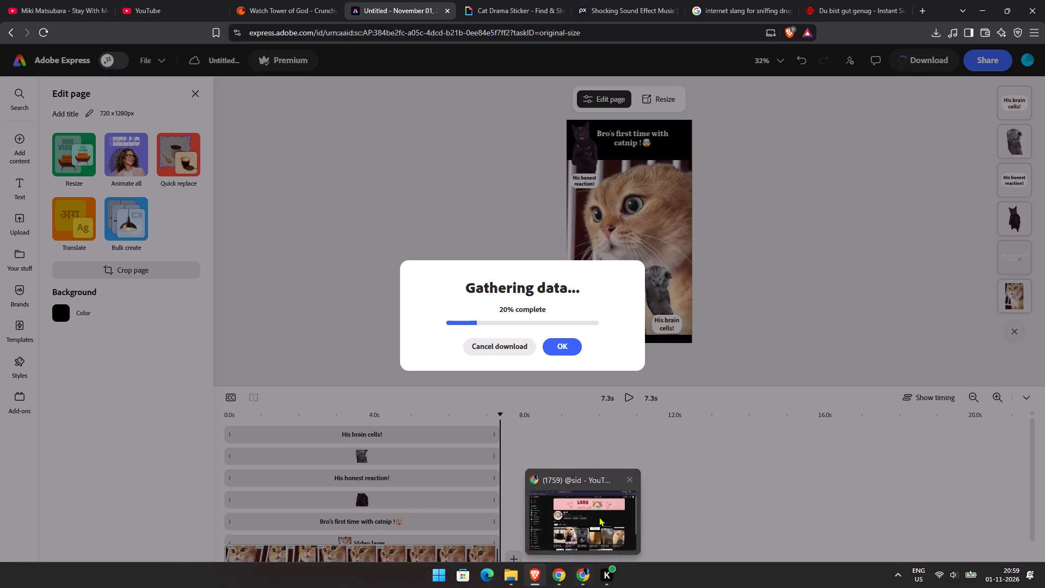
Switch to Chrome, look through the YouTube channel's Shorts and watch the "paying his rent now" one.
click(604, 513)
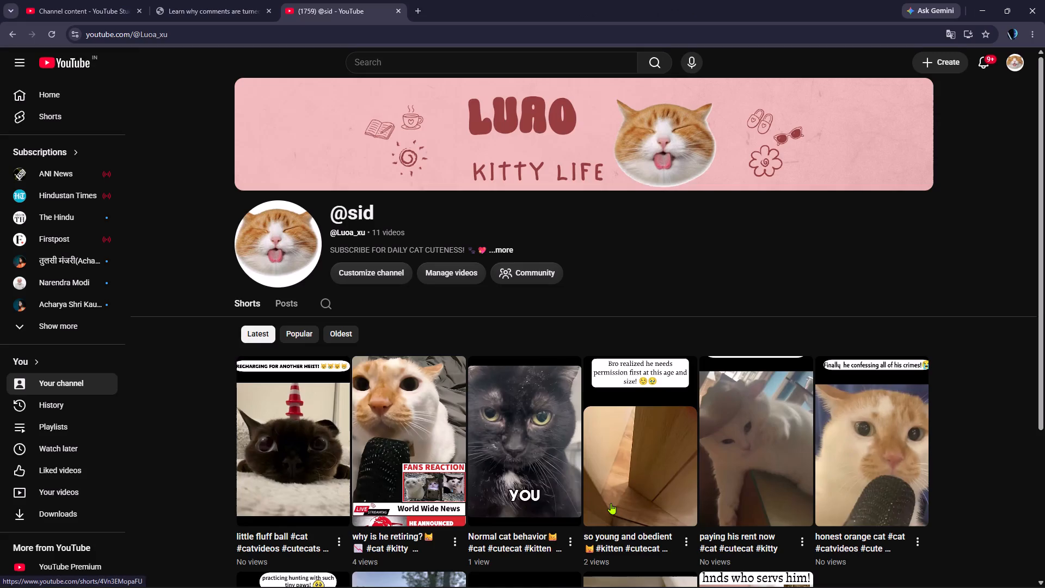
scroll(611, 501, down, 2)
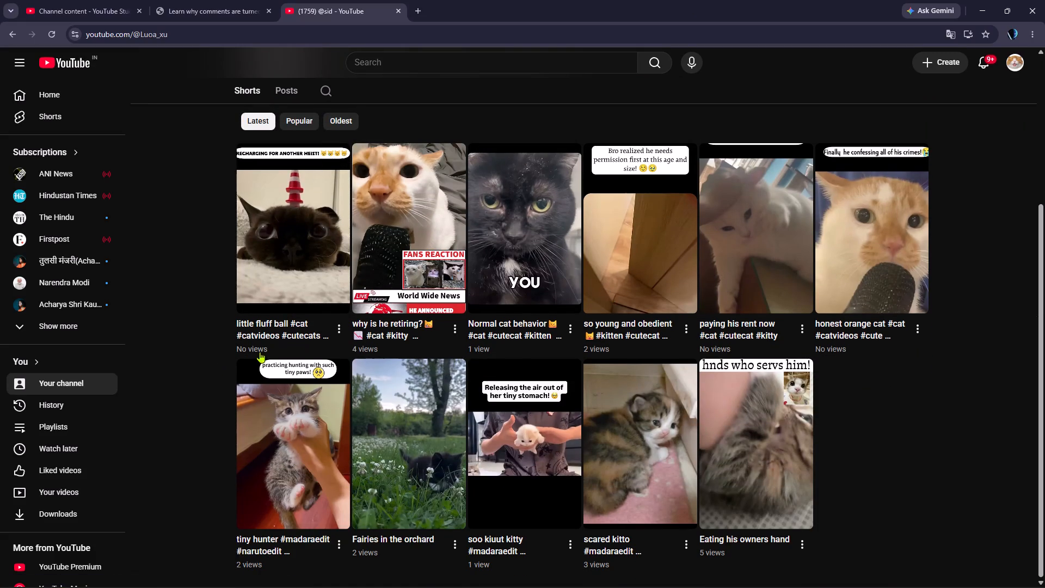
click(786, 259)
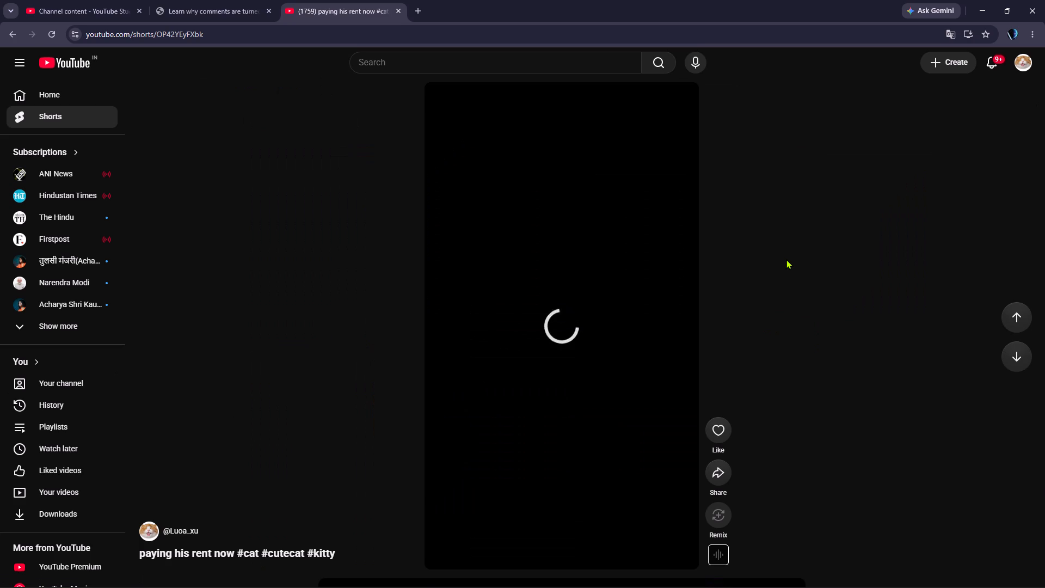
click(786, 259)
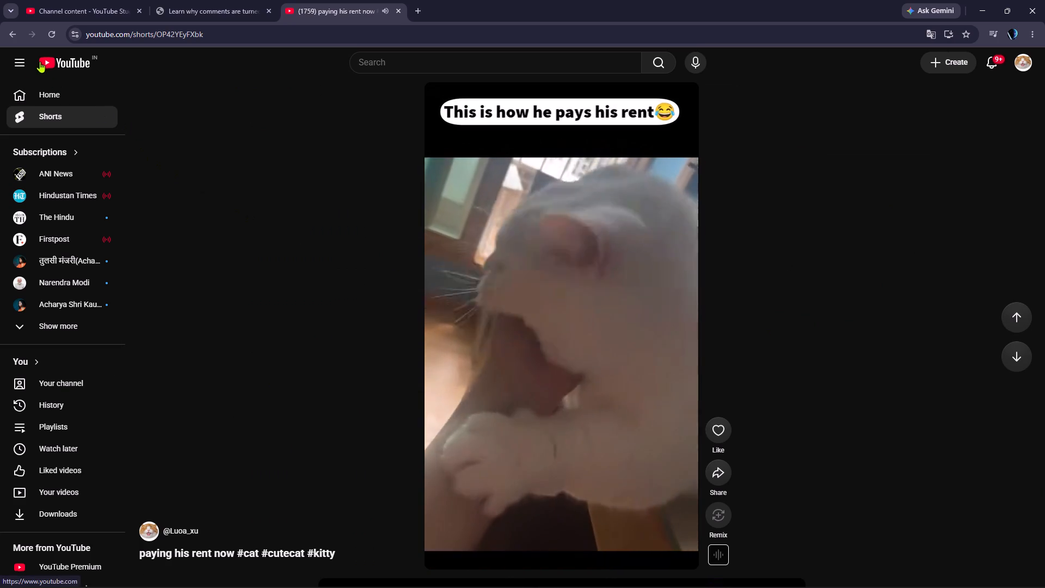
click(44, 64)
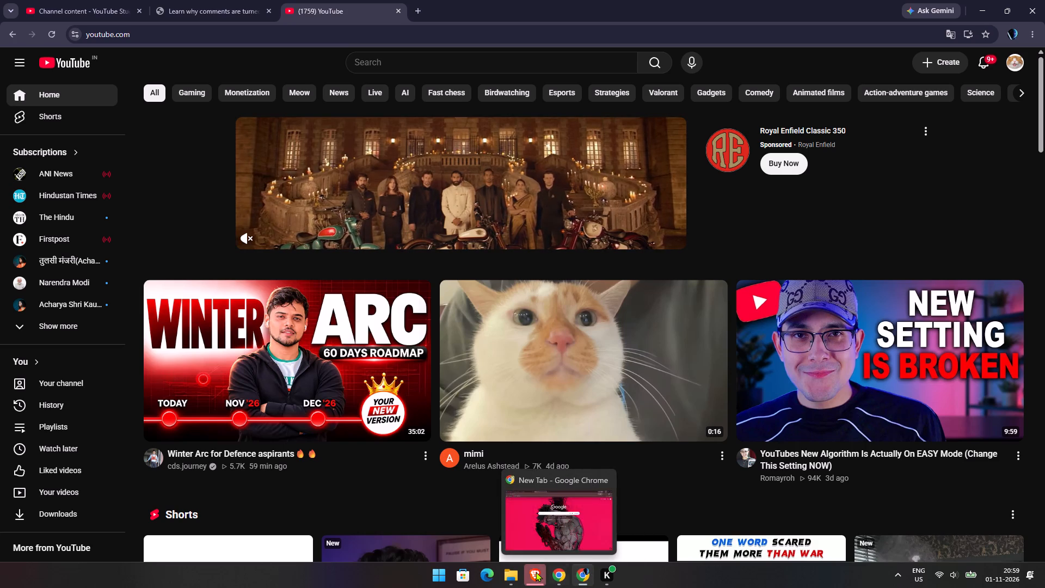
Switch to the Brave window with the pending video save and clear the suggested file name.
click(562, 539)
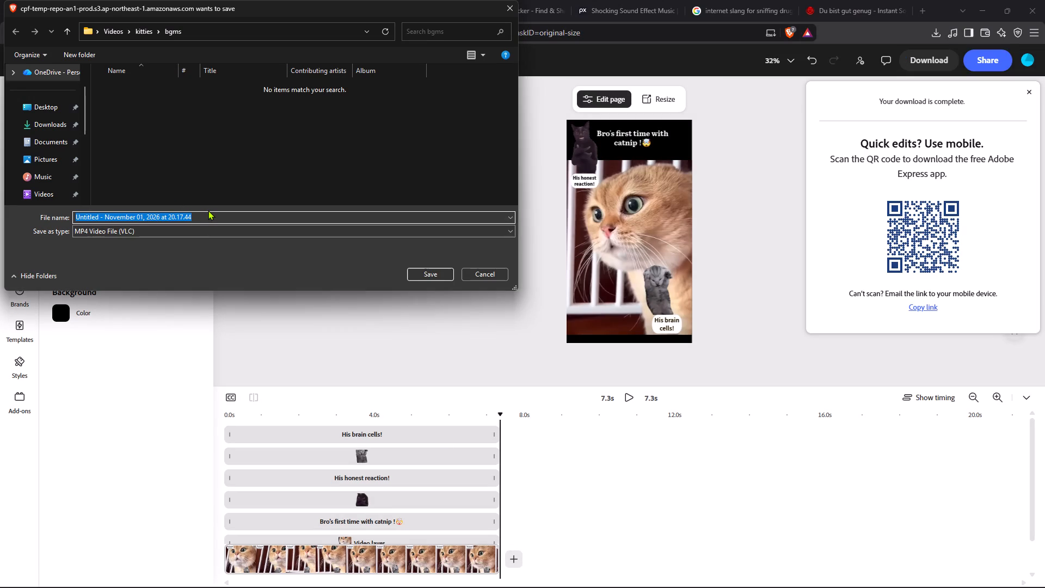
key(BackSpace)
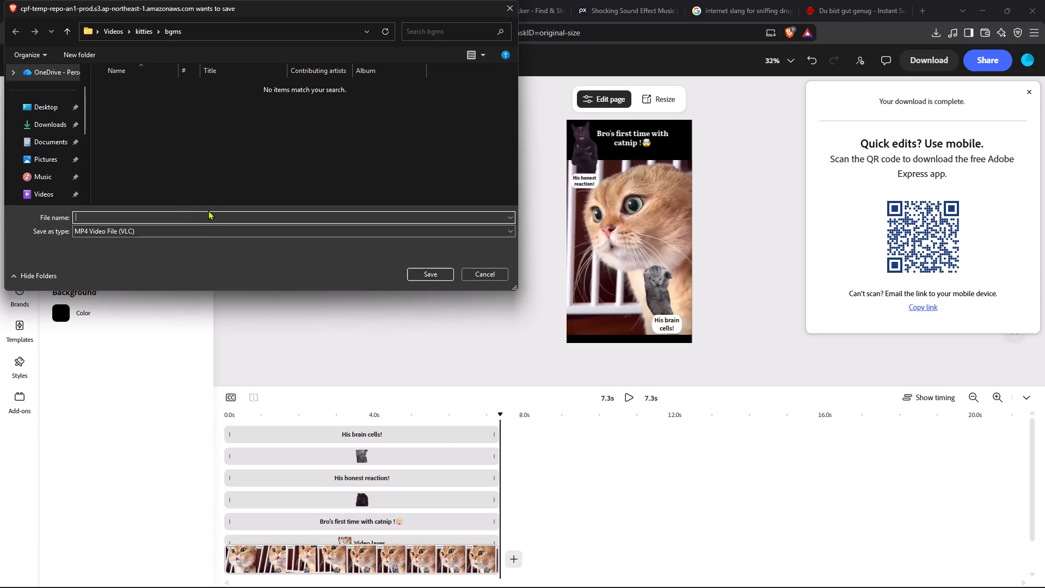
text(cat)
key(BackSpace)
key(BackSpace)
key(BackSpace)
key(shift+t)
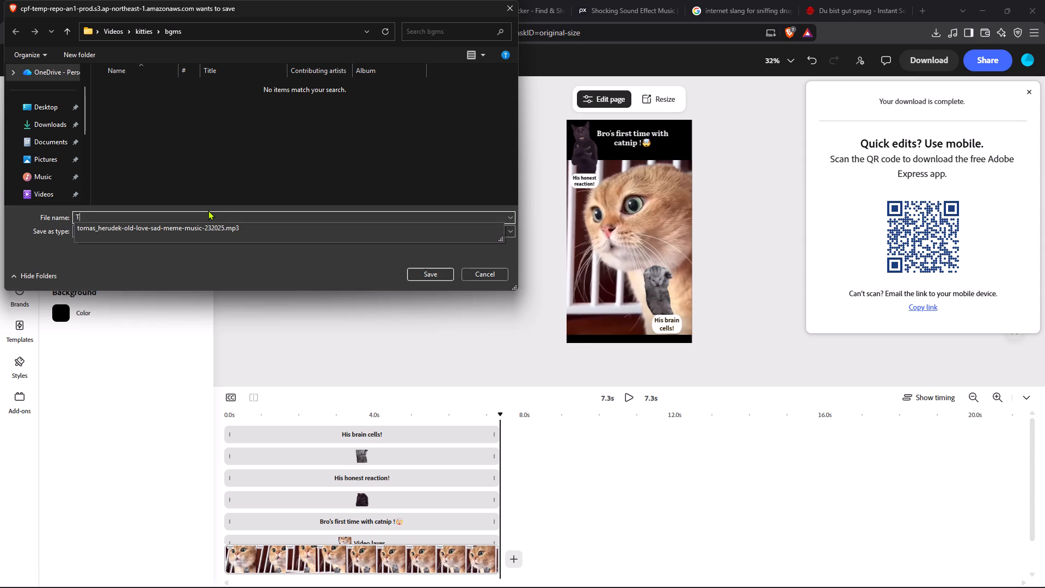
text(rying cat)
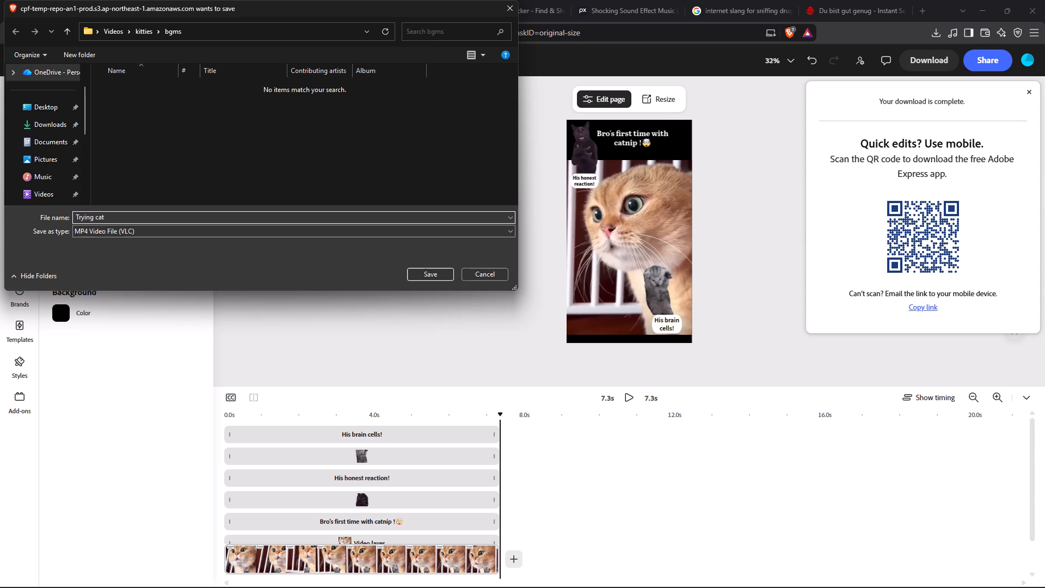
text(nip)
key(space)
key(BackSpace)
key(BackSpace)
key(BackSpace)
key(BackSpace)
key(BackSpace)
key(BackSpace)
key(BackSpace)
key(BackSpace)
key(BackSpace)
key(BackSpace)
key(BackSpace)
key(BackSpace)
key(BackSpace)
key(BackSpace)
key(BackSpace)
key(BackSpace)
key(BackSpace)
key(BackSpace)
Save the exported MP4 as "bro's first snort" in the processed folder inside Videos > kitties.
text(bro's first)
key(space)
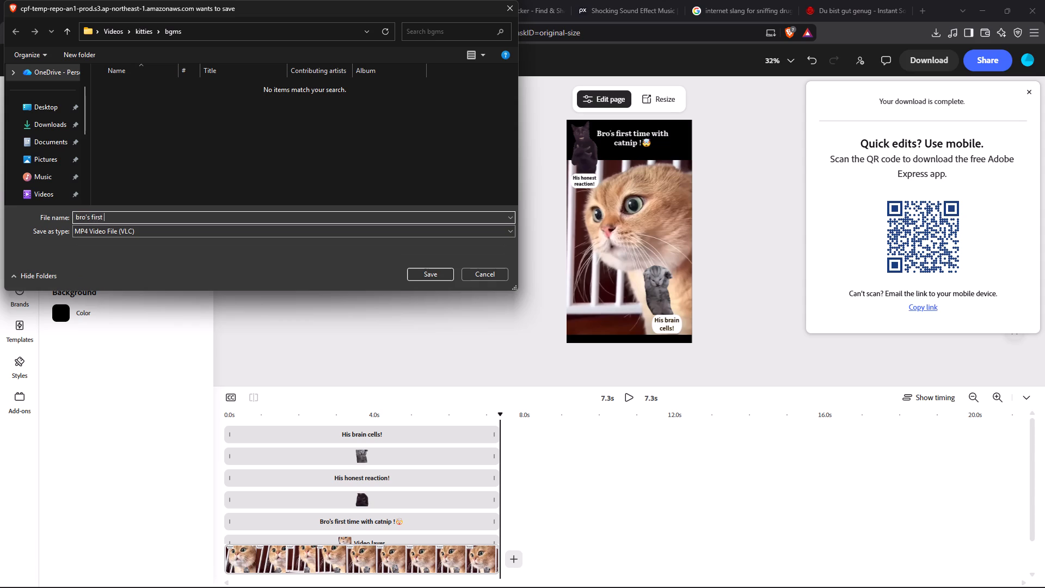
text(snort)
click(134, 33)
double_click(304, 105)
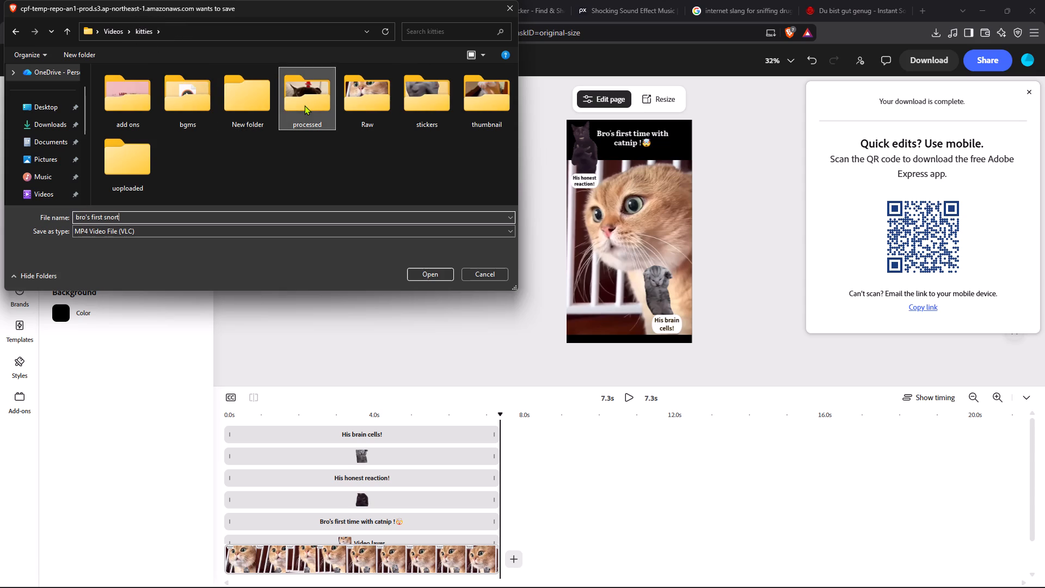
click(426, 277)
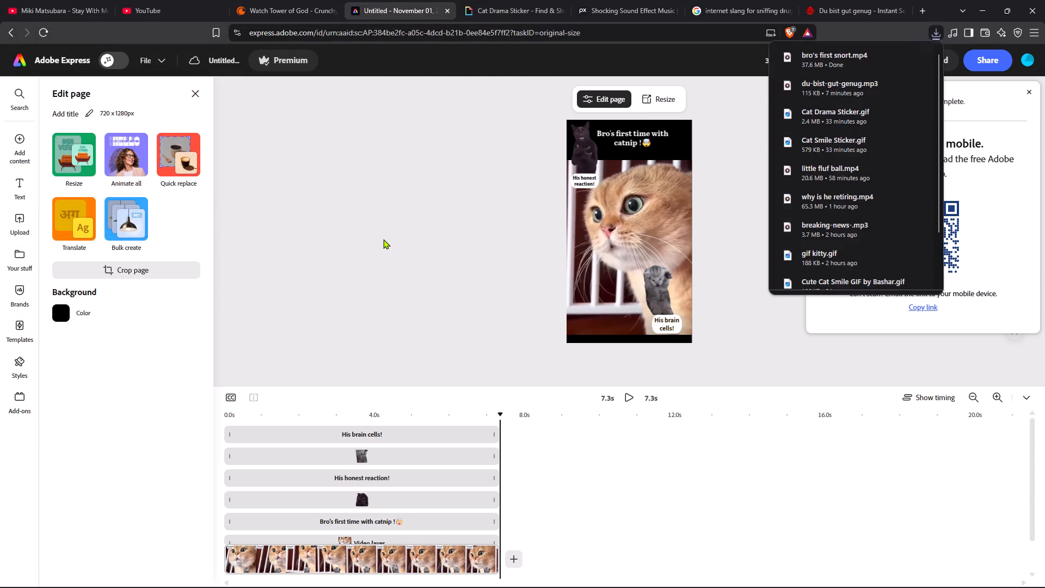
click(430, 59)
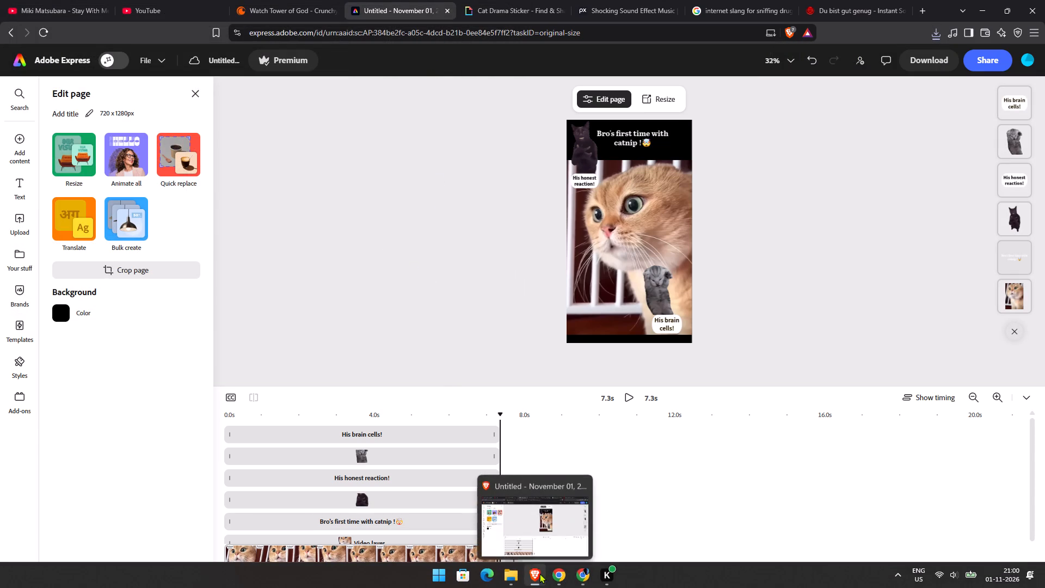
Switch to Chrome and upload "bro's first snort" from the processed folder as a new video on the YouTube channel.
click(583, 573)
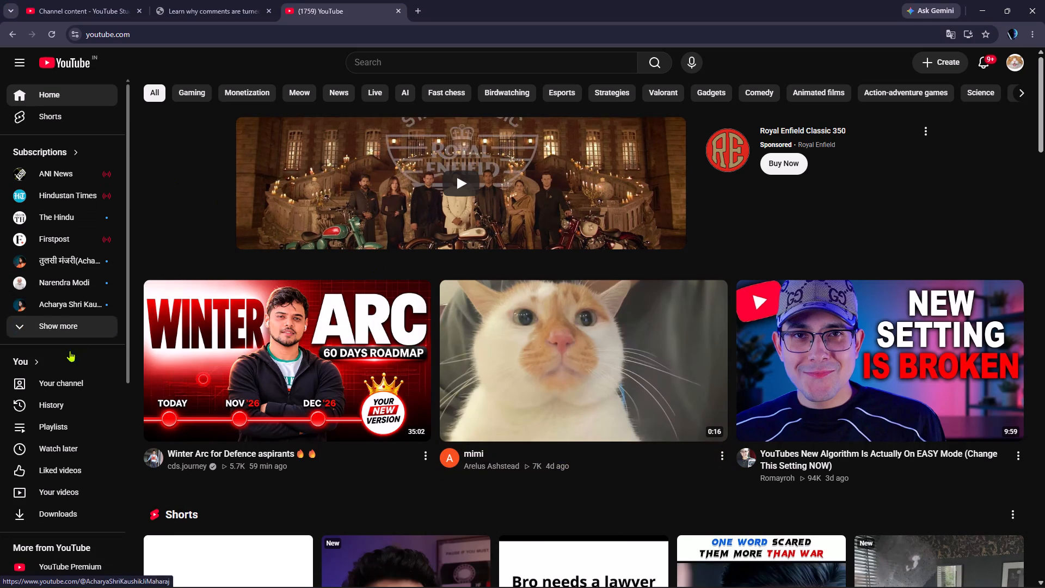
click(67, 381)
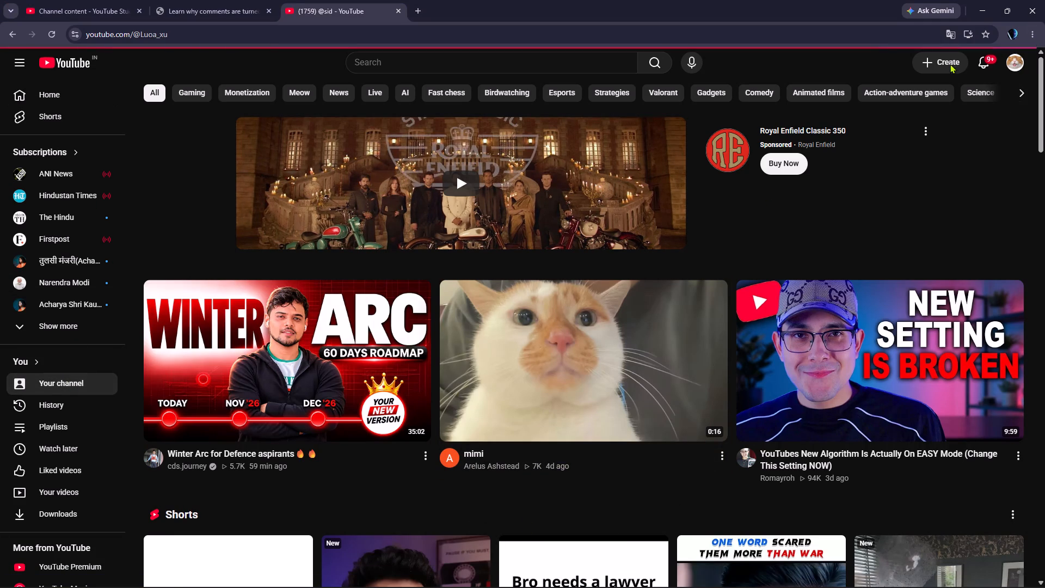
click(948, 64)
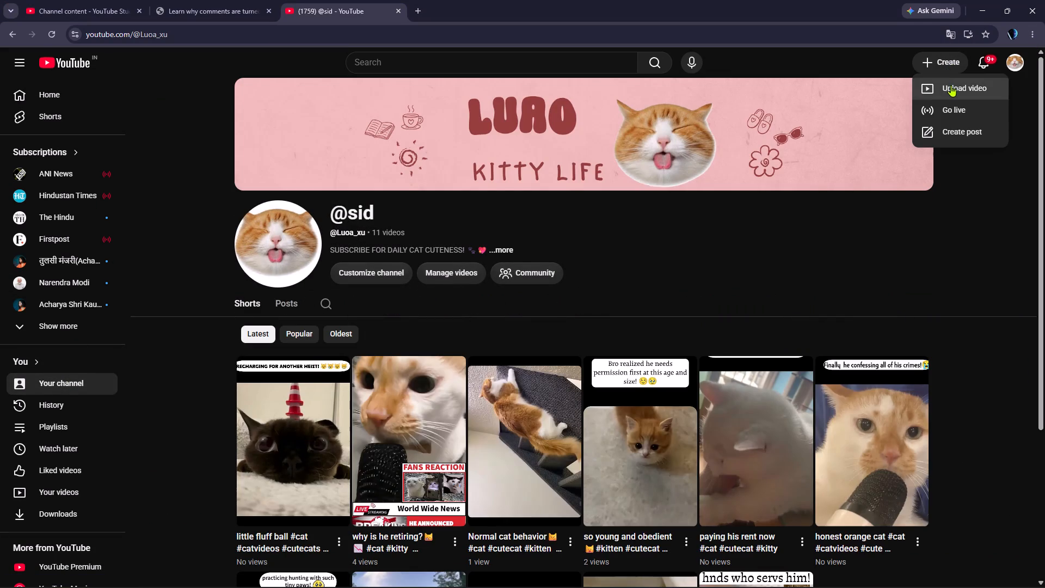
click(951, 85)
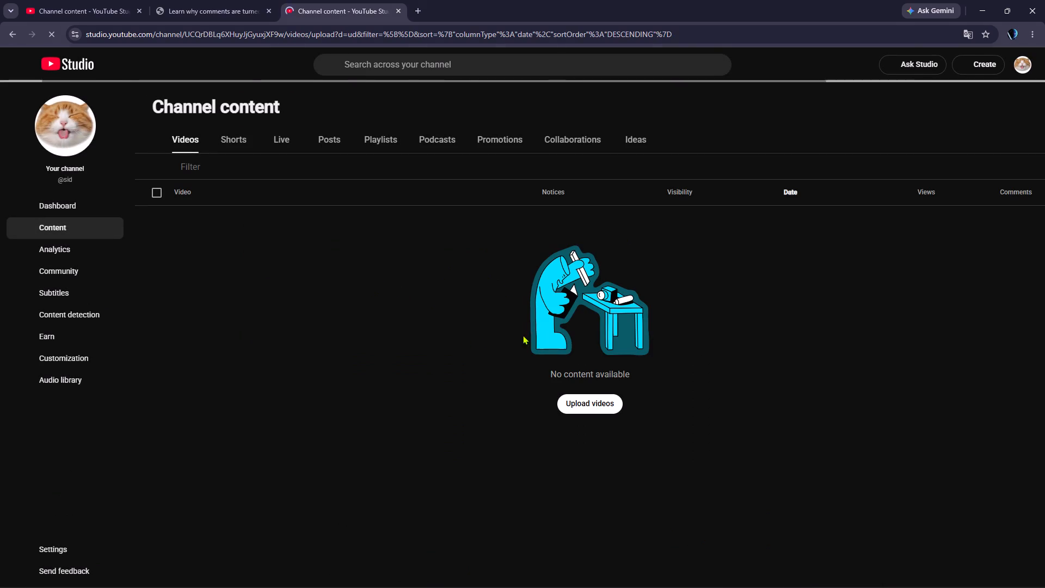
click(517, 370)
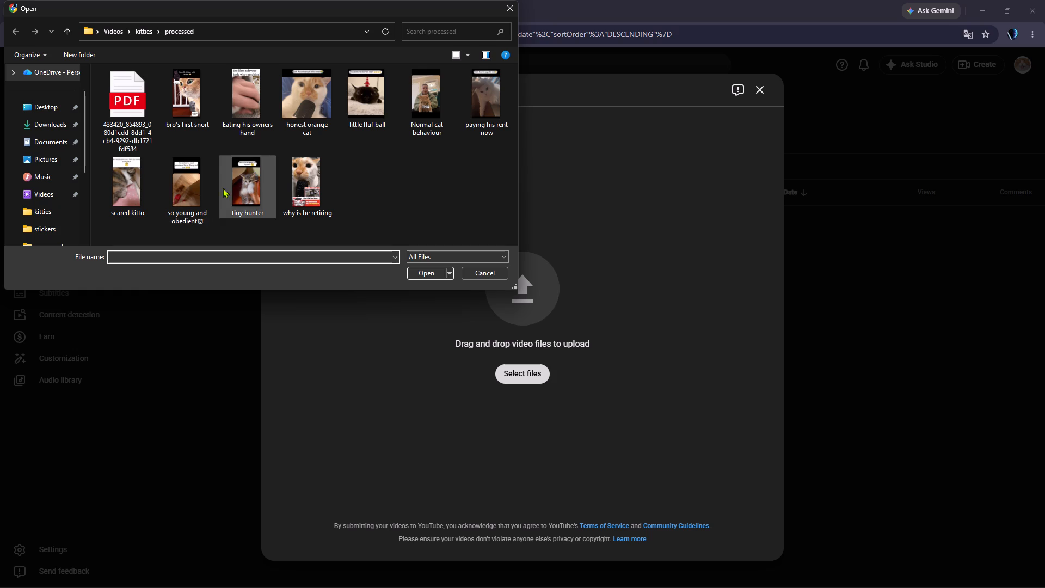
click(188, 117)
click(416, 274)
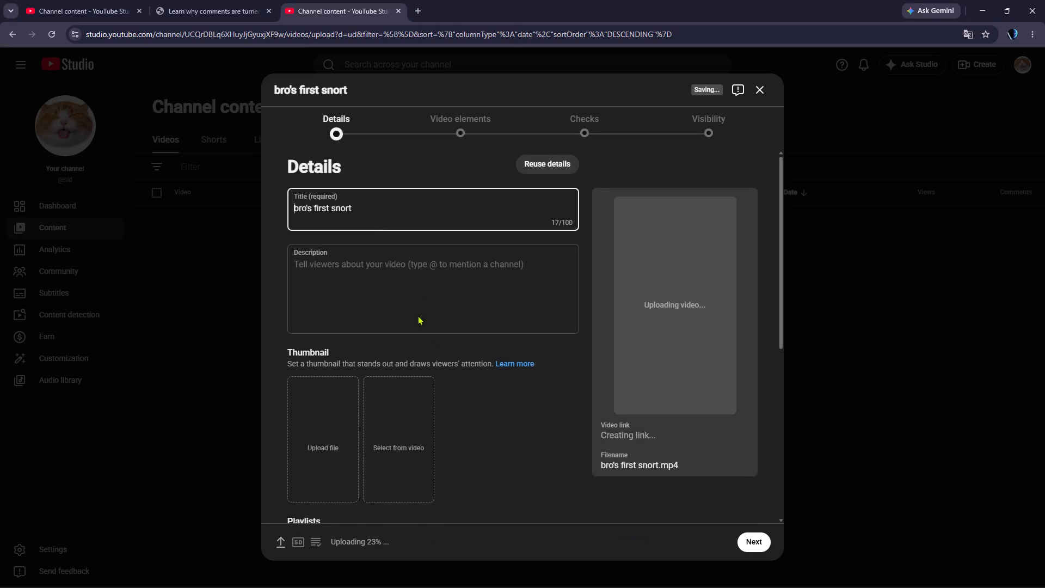
Append the hashtags #cat, #catvideos and #catshorts to the uploaded video's title.
click(384, 209)
click(396, 268)
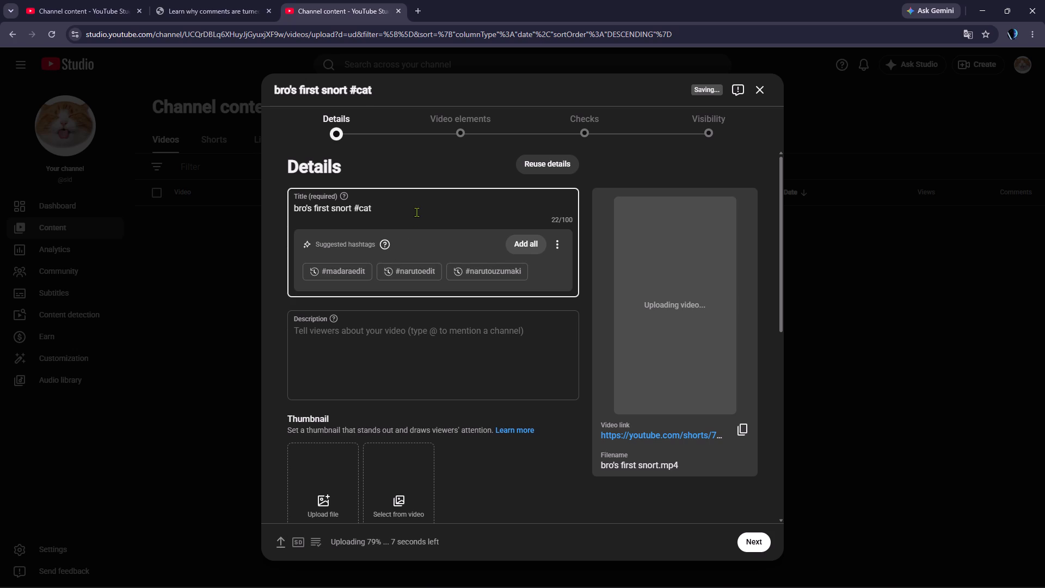
key(space)
key(shift+numbersign)
text(cat)
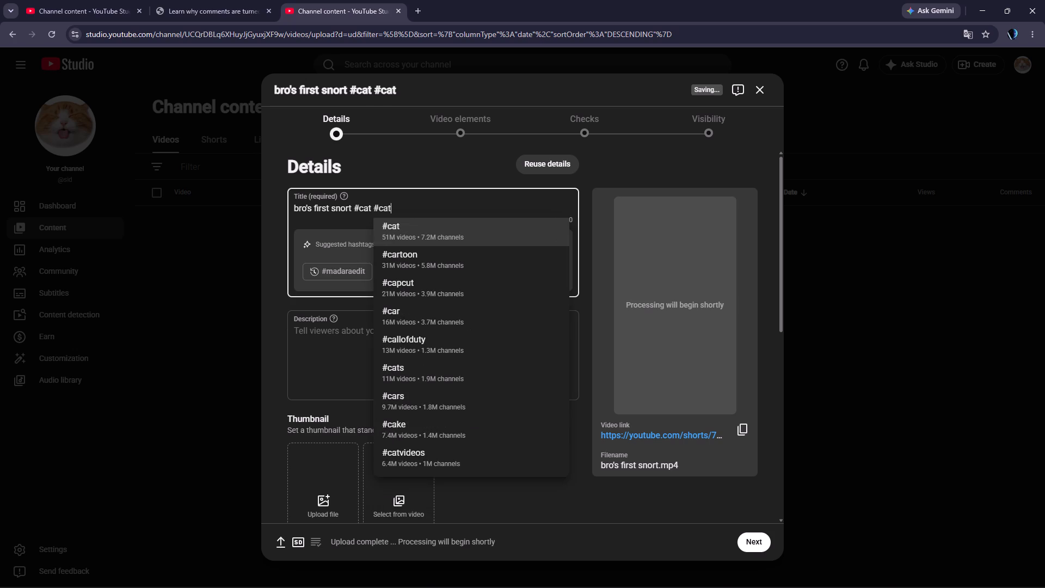
click(435, 284)
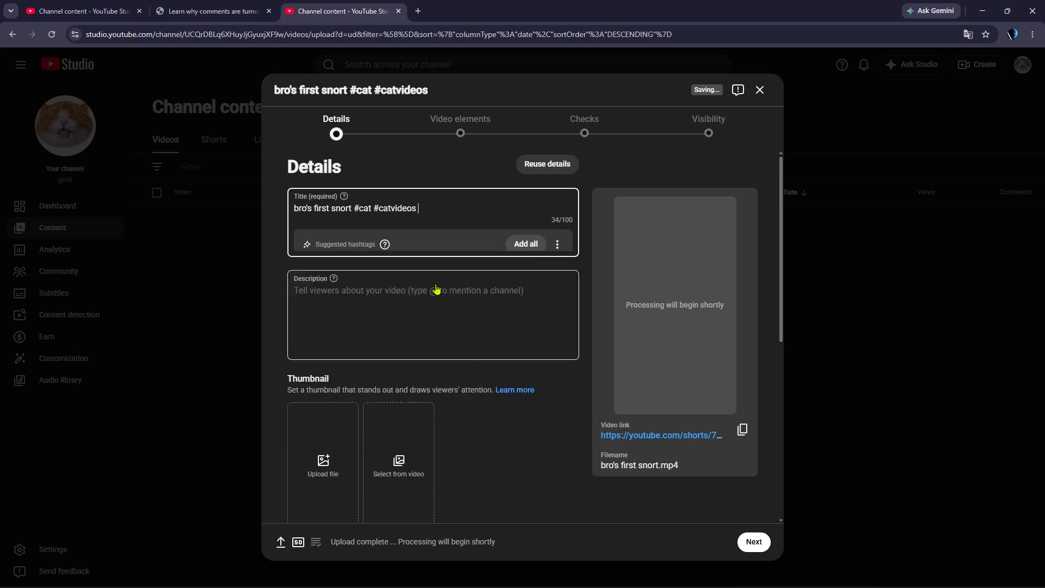
key(shift+numbersign)
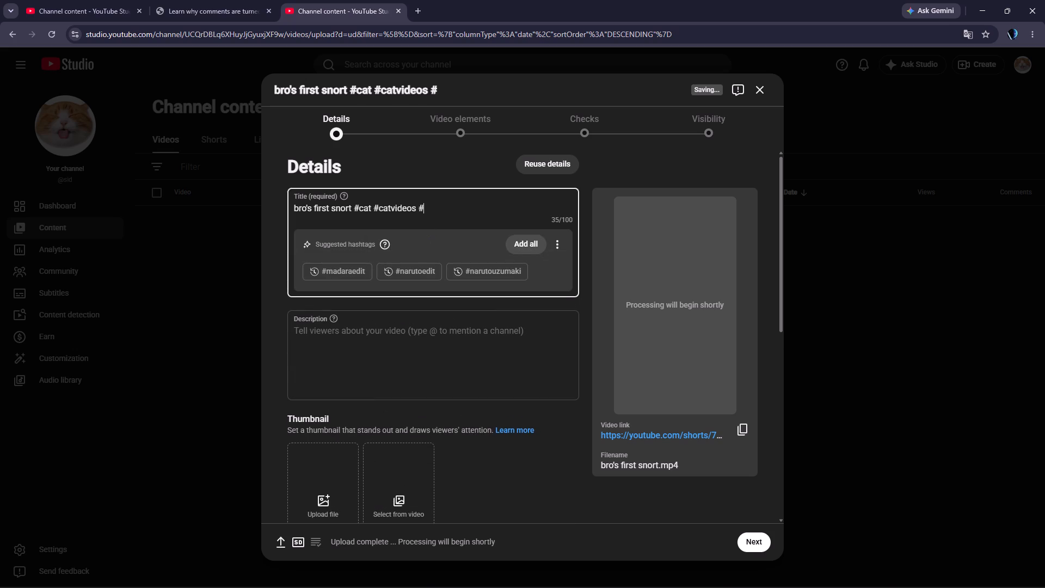
text(cr)
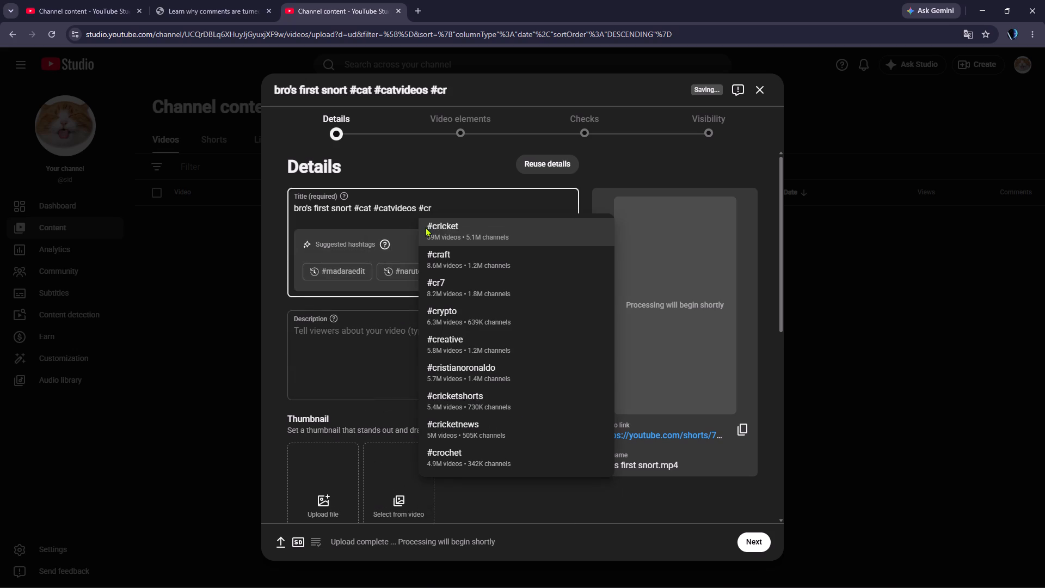
key(BackSpace)
text(at)
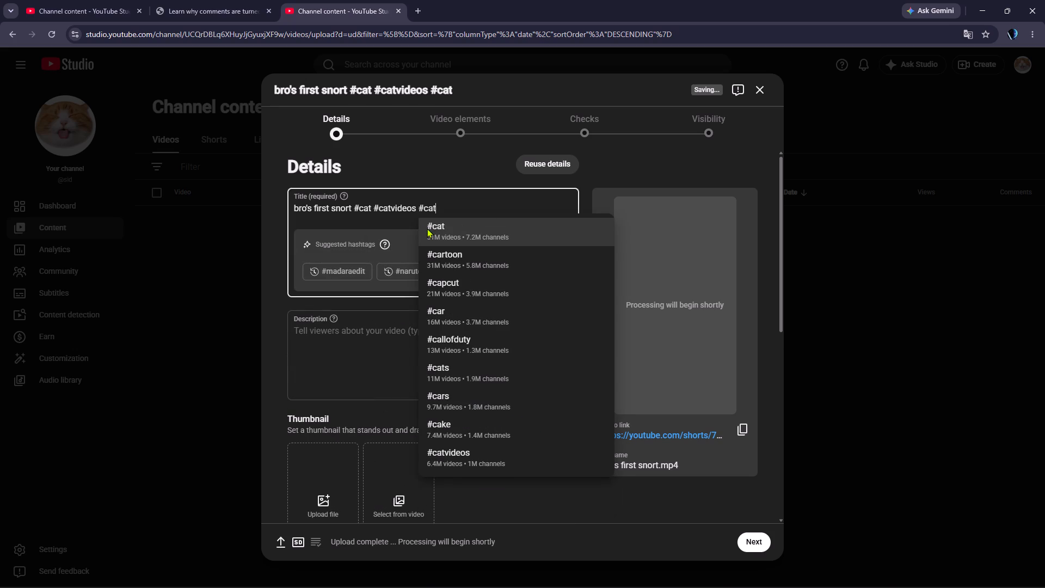
click(456, 306)
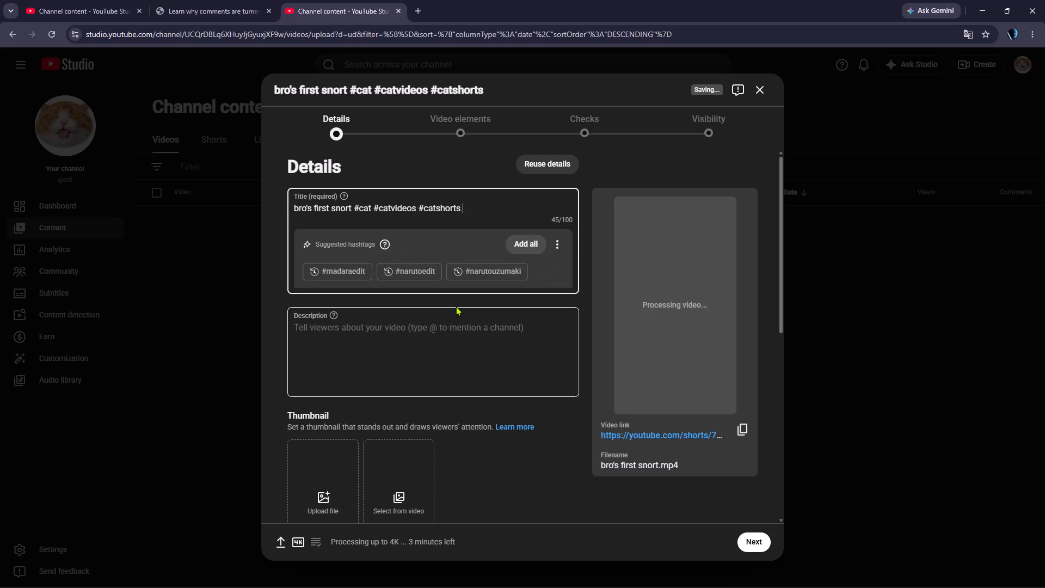
Extend the video title with the hashtags #catholic, #catmemes and another #cat.
key(shift+numbersign)
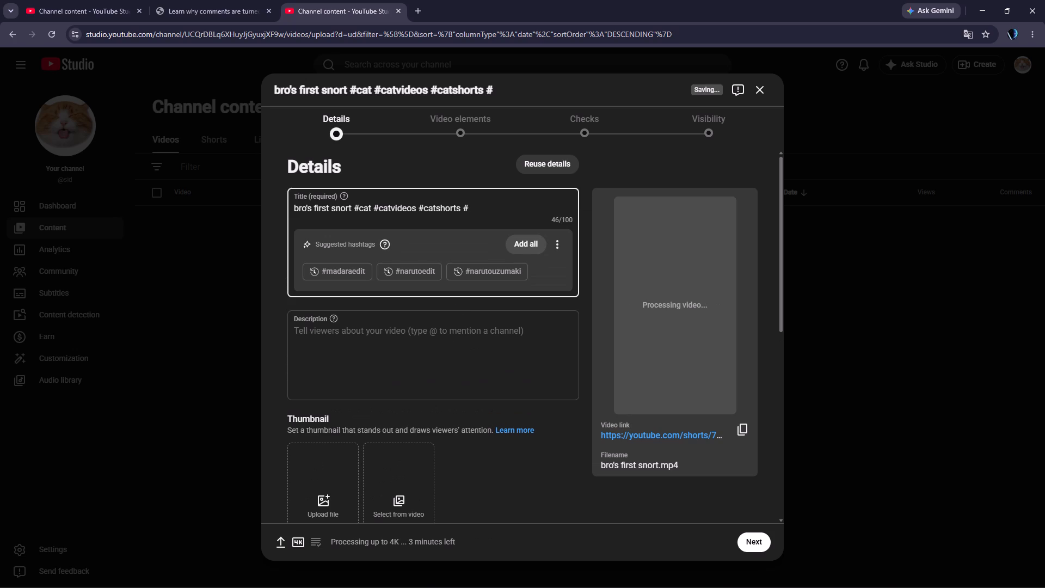
key(c)
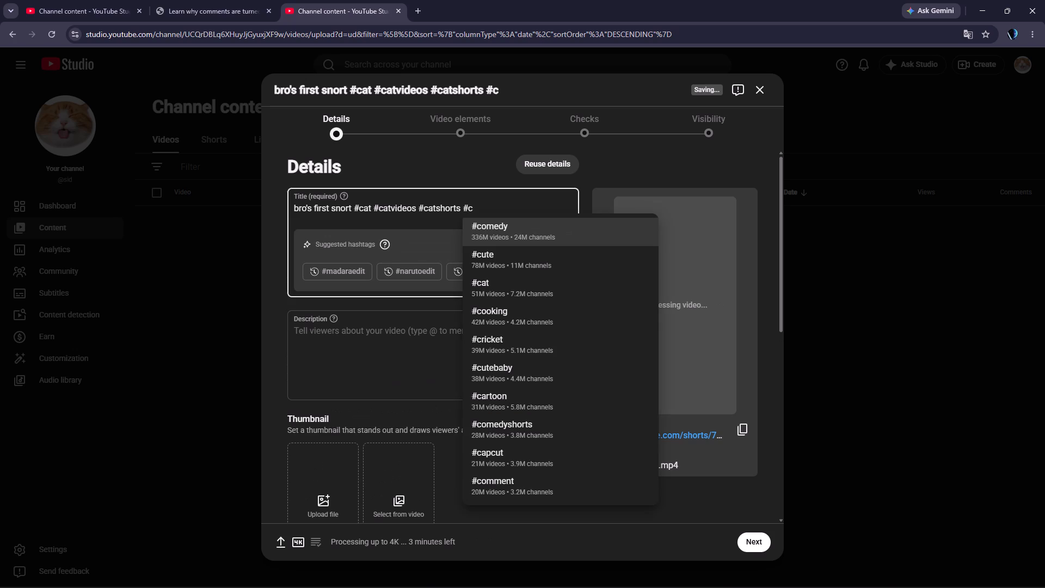
text(at)
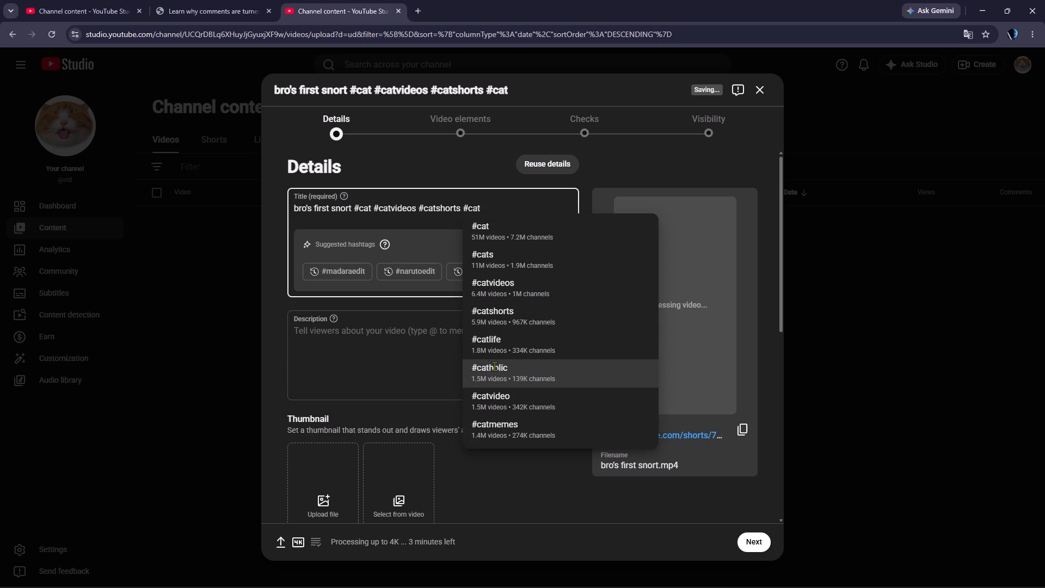
click(495, 366)
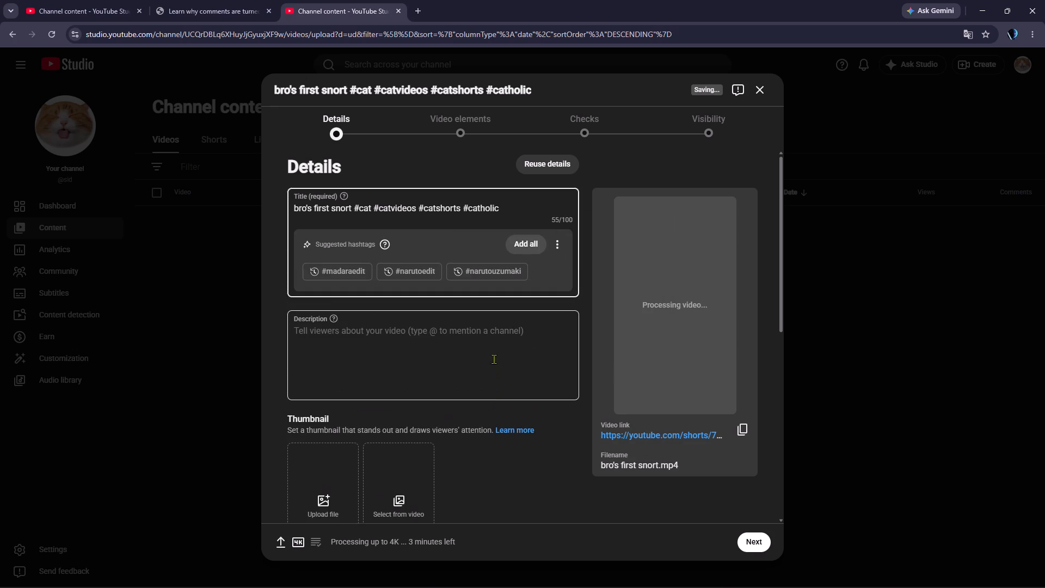
key(shift+numbersign)
text(cat)
click(575, 426)
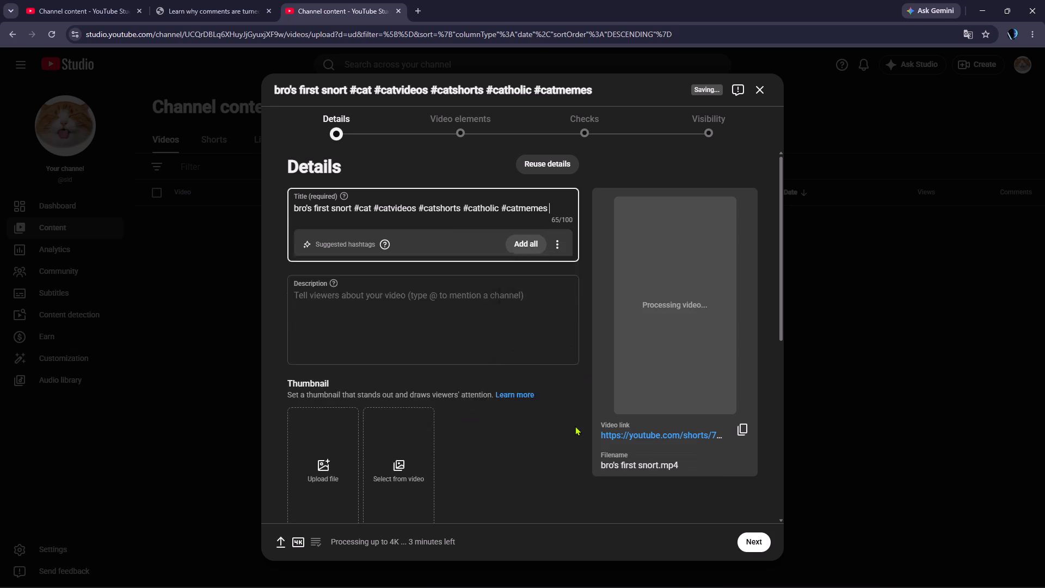
key(shift+numbersign)
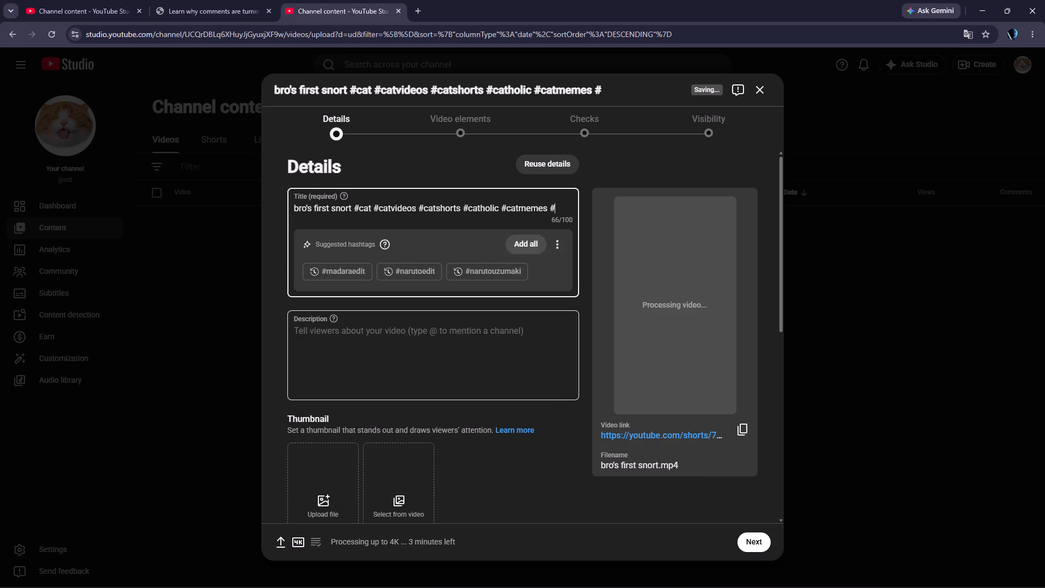
key(c)
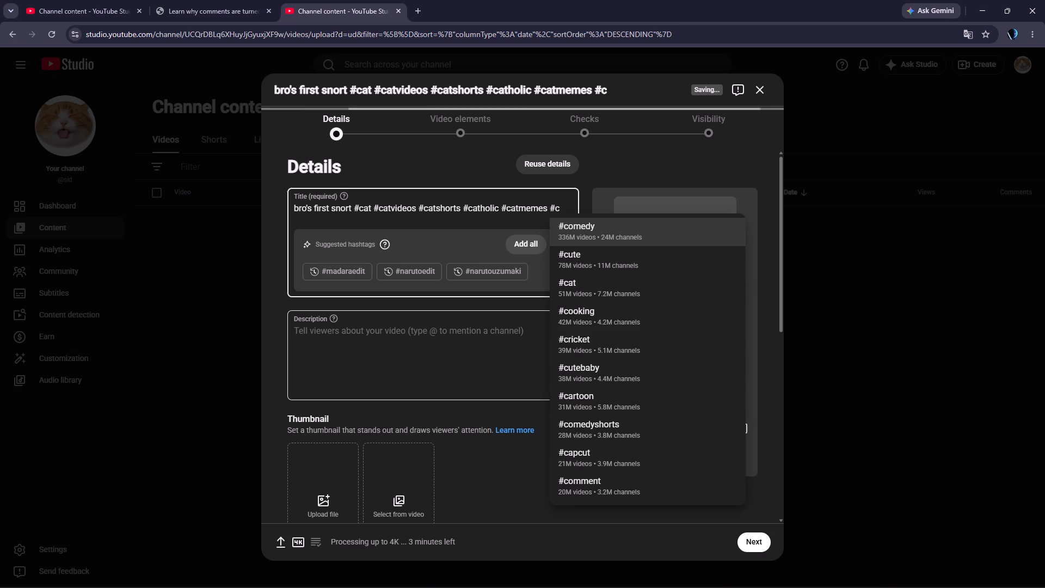
click(592, 287)
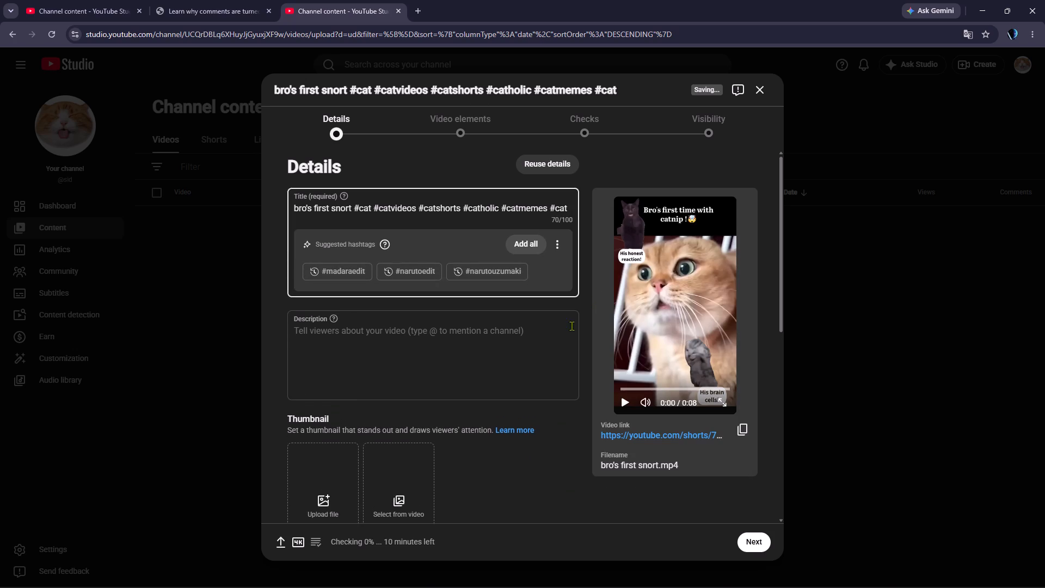
Begin the video description with "Cute orange cat tried catnip for the first".
click(399, 341)
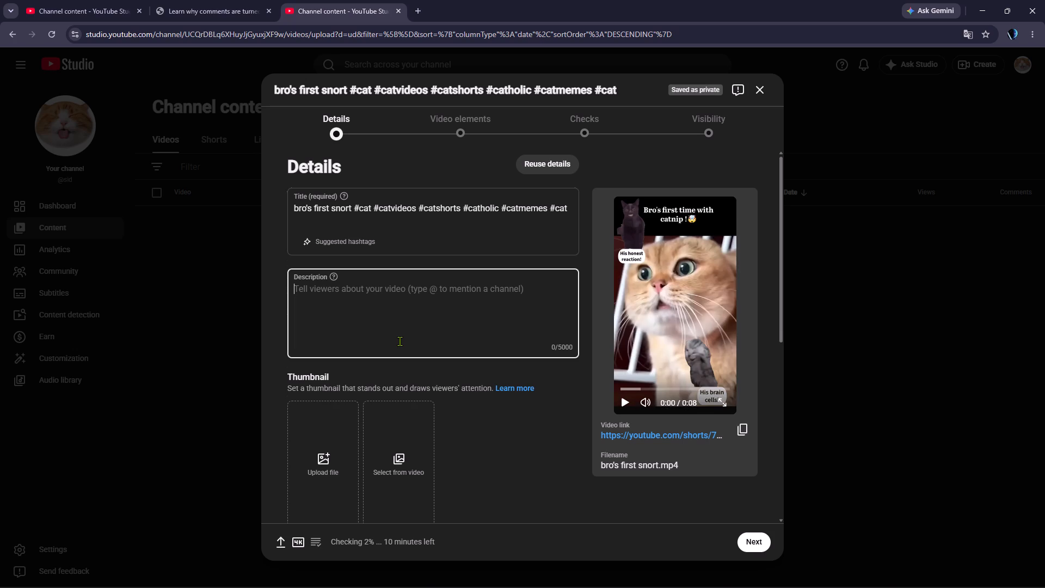
text(Cute)
key(space)
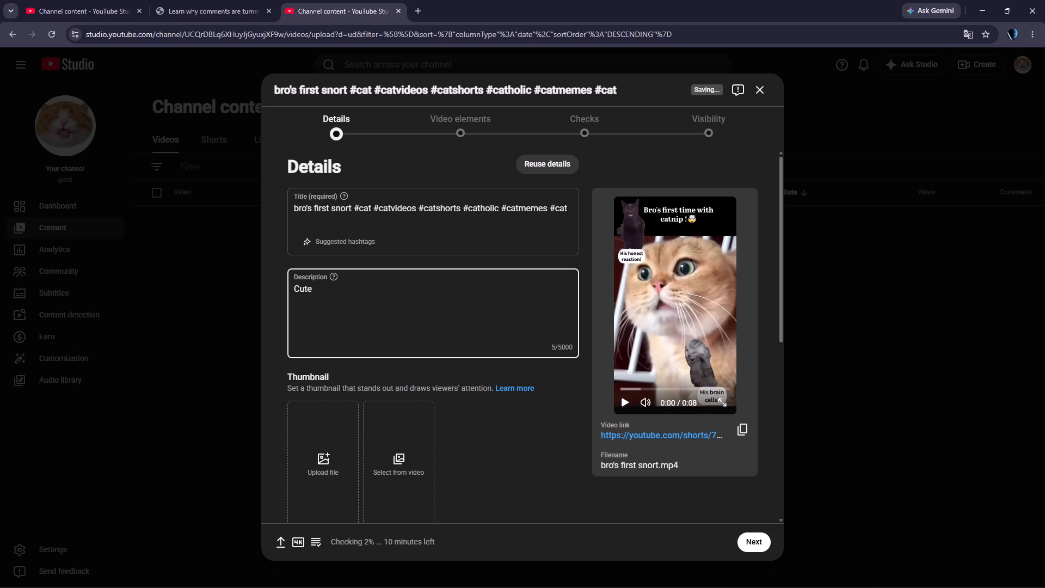
text(orange)
key(space)
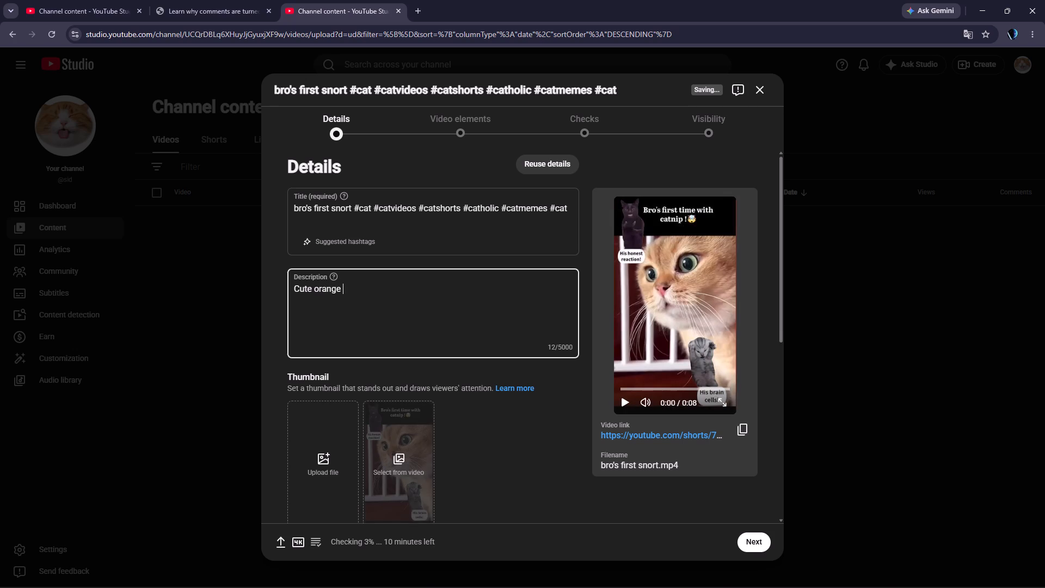
key(c)
text(at)
key(space)
text(tried)
key(space)
text(ct)
key(BackSpace)
text(atnip for the first)
key(space)
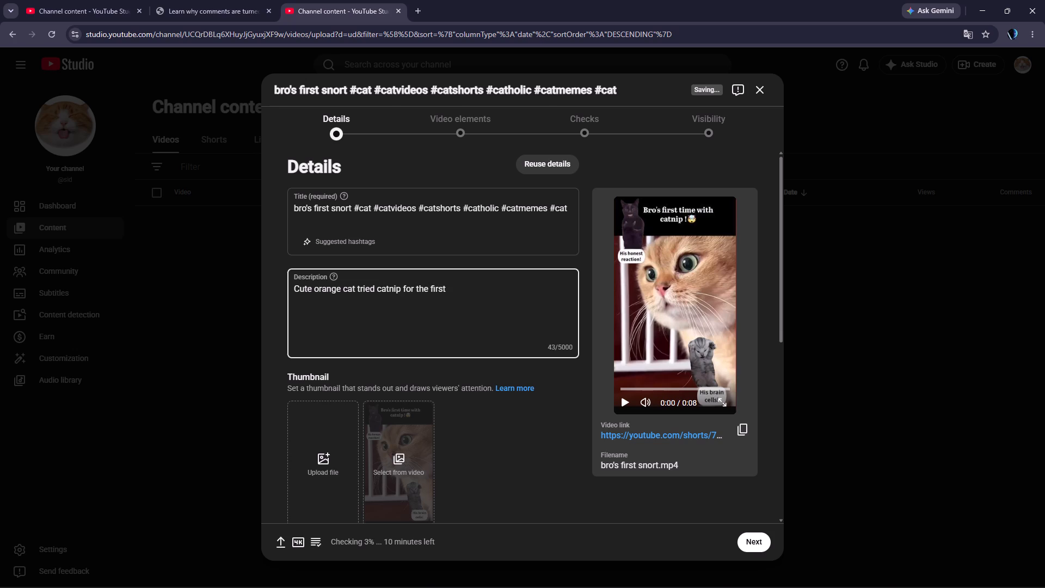
Continue the description sentence with "time and now he is sharing his experience".
text(time and h)
key(BackSpace)
text(now he)
key(space)
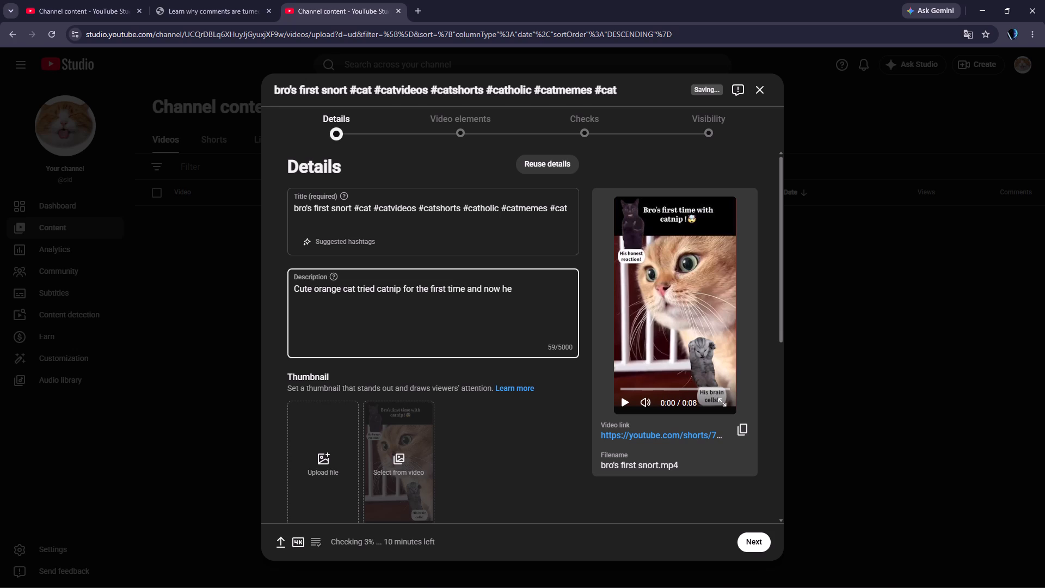
text(is)
key(space)
text(sharing)
key(space)
text(his experience)
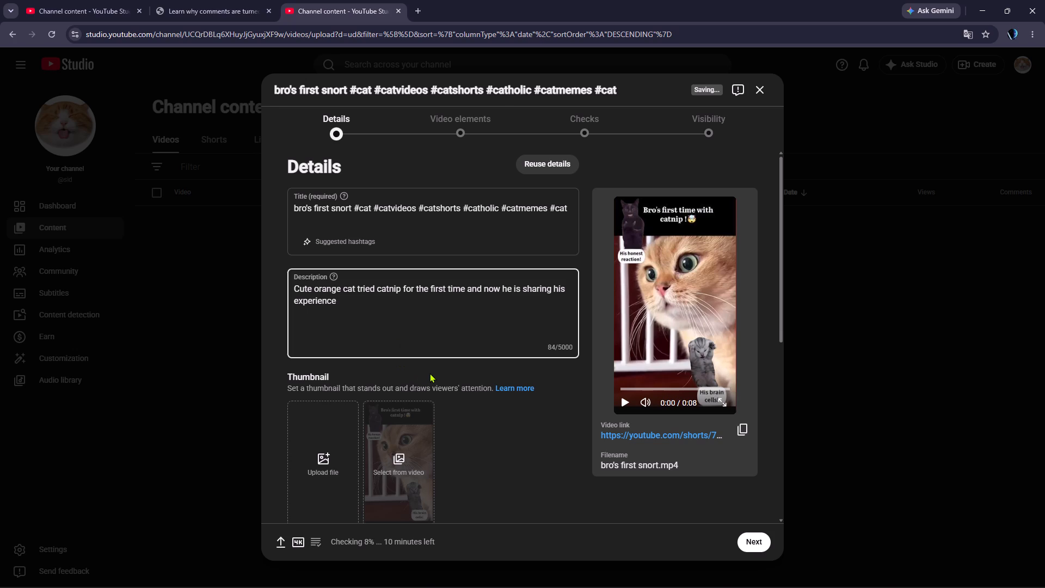
Add the laughing-with-tears 😂 and rolling-on-the-floor 🤣 emojis at the end of the description.
key(super+semicolon)
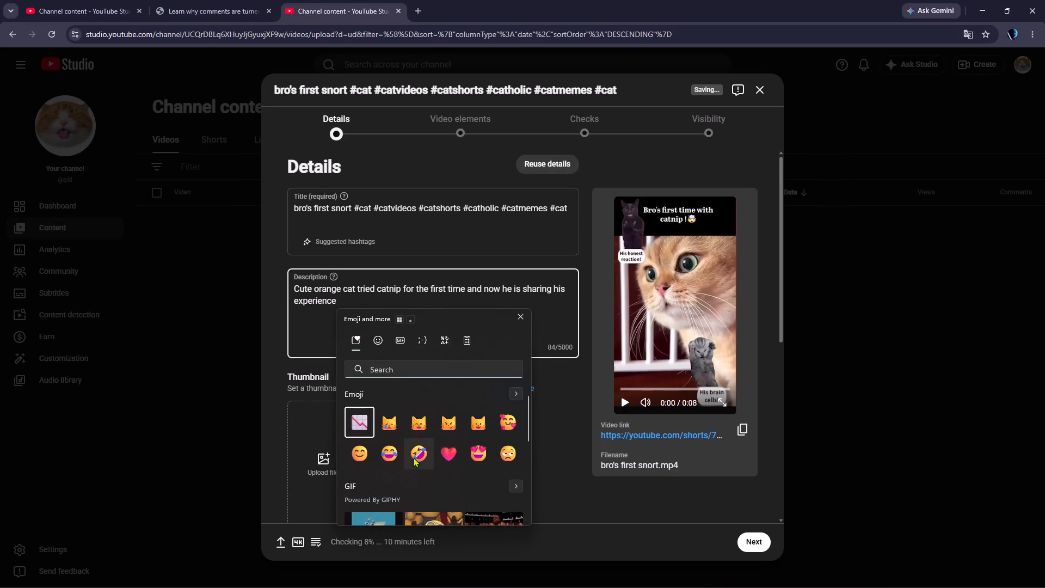
click(398, 454)
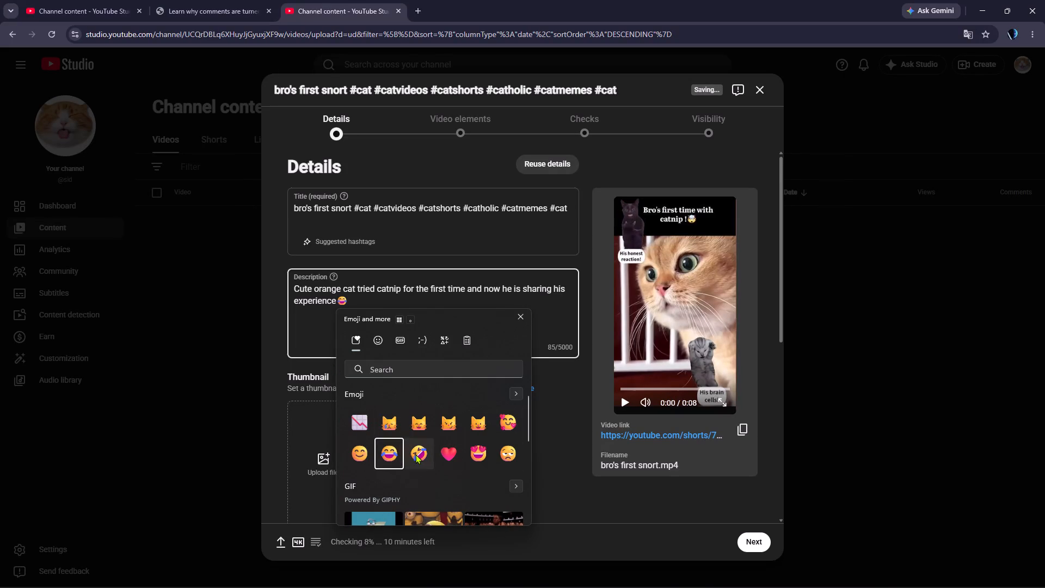
click(417, 455)
click(324, 355)
click(322, 336)
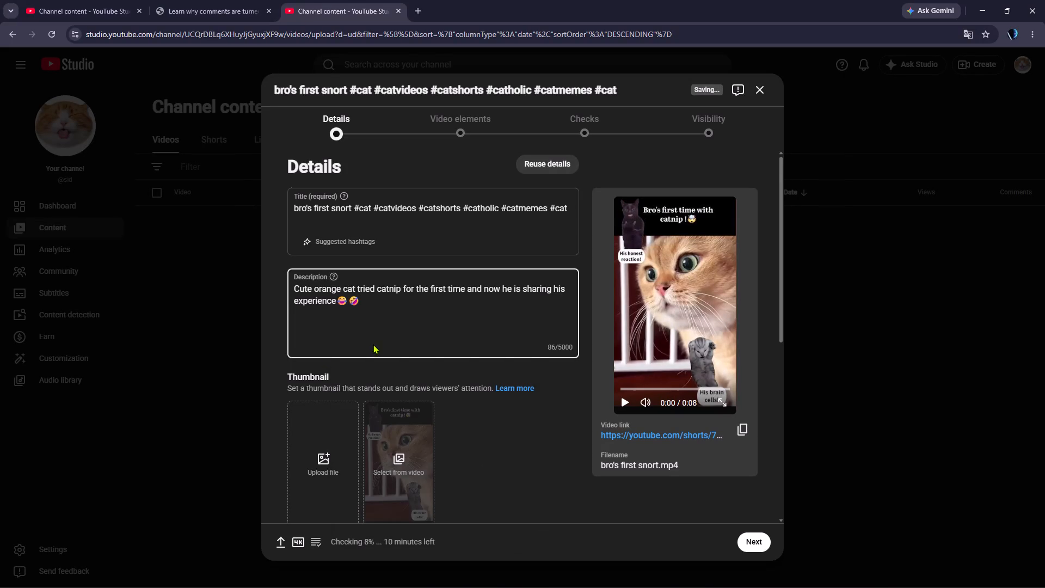
click(400, 339)
Set the thumbnail to the third of the frames suggested from the video.
click(398, 475)
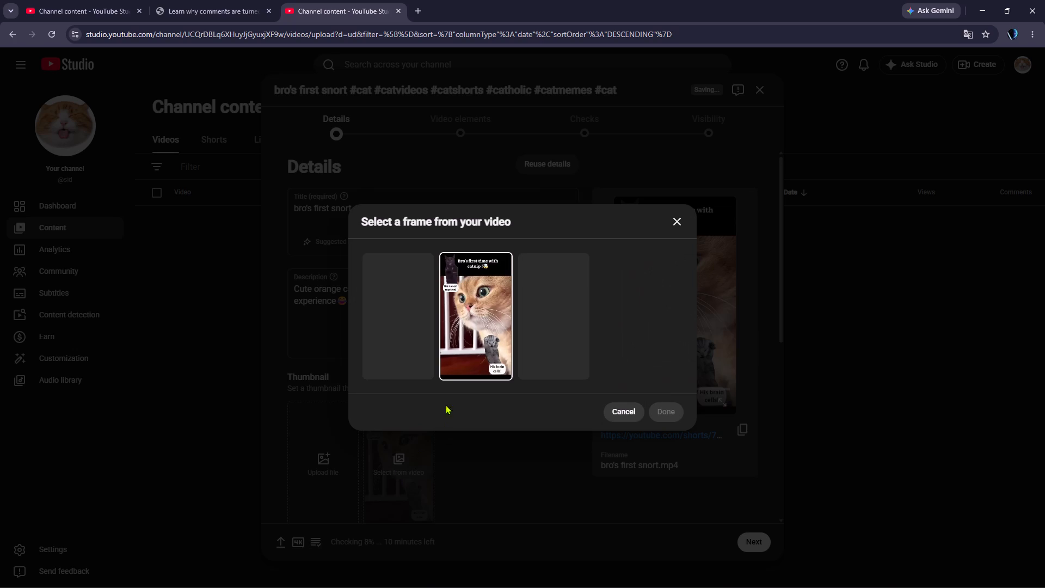
click(558, 339)
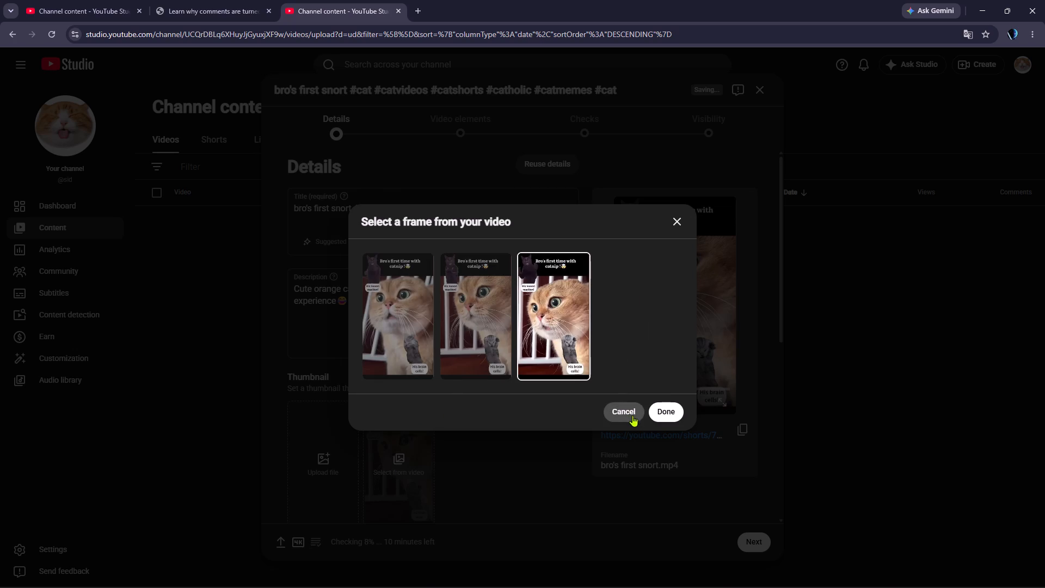
click(669, 415)
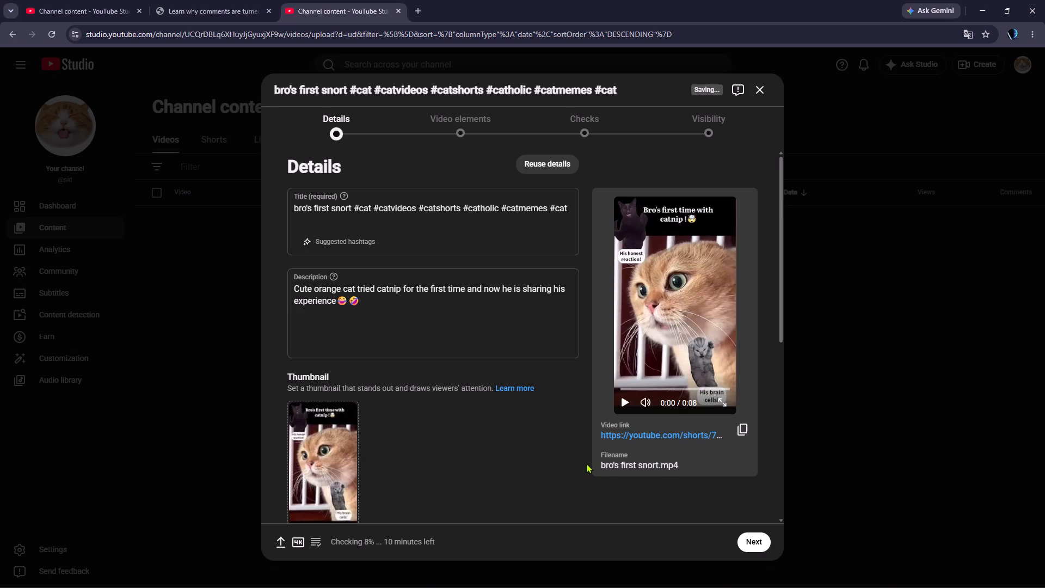
Copy all the hashtags from the title and paste them on a new line below the description text.
scroll(569, 457, down, 1)
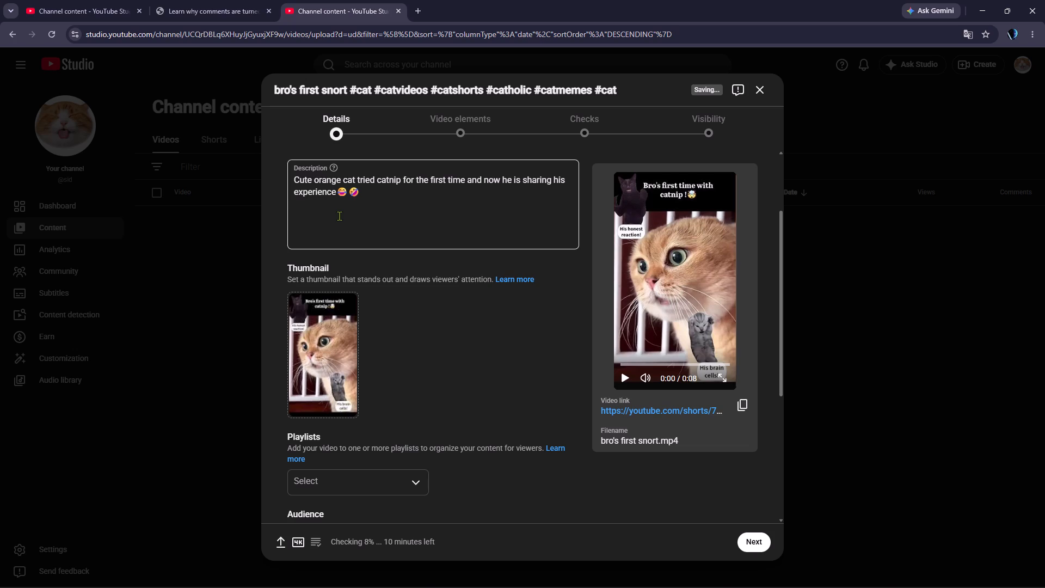
scroll(409, 245, up, 2)
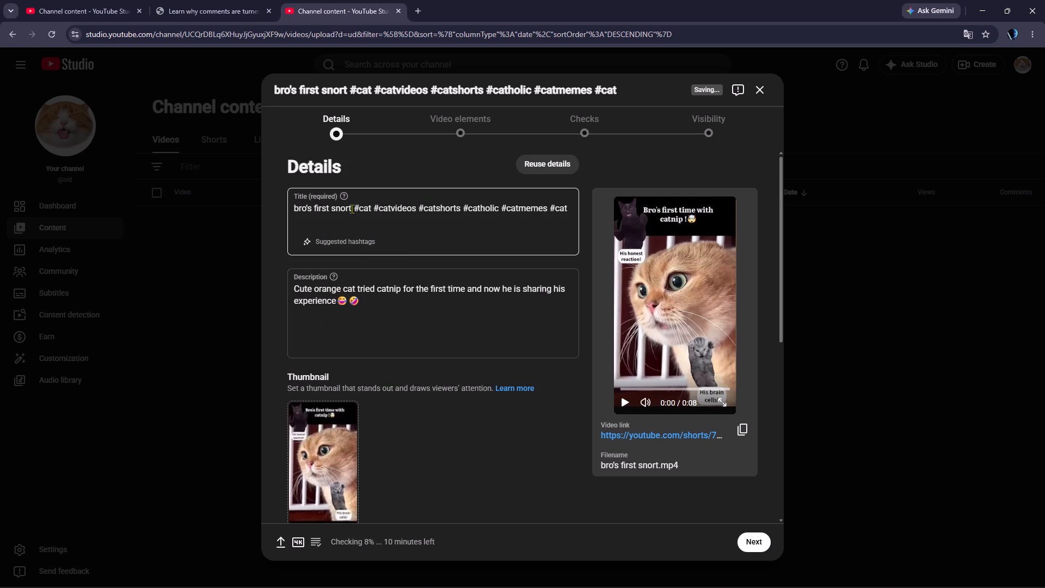
drag(352, 209, 590, 212)
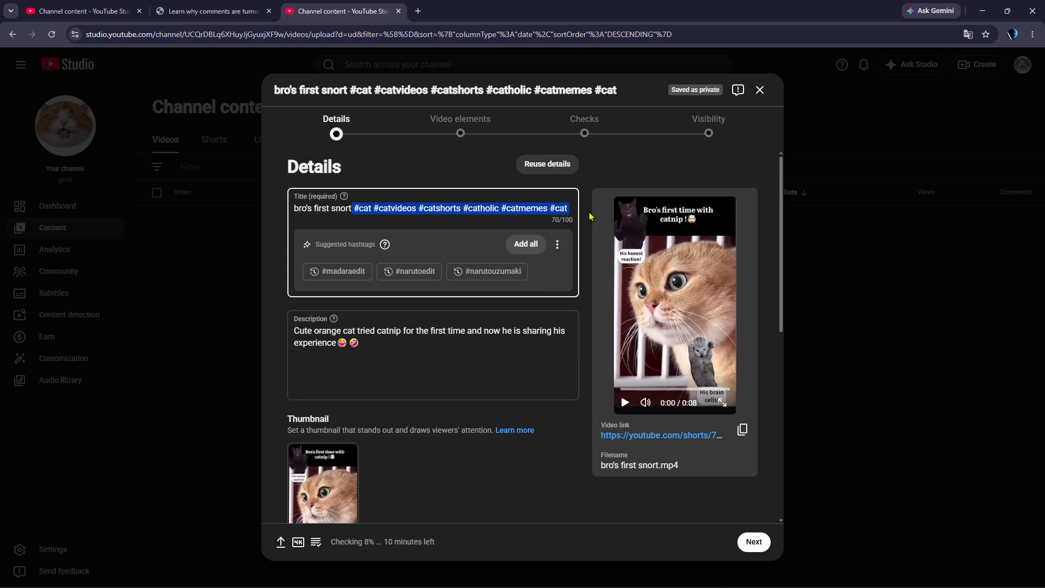
key(ctrl+c)
click(388, 369)
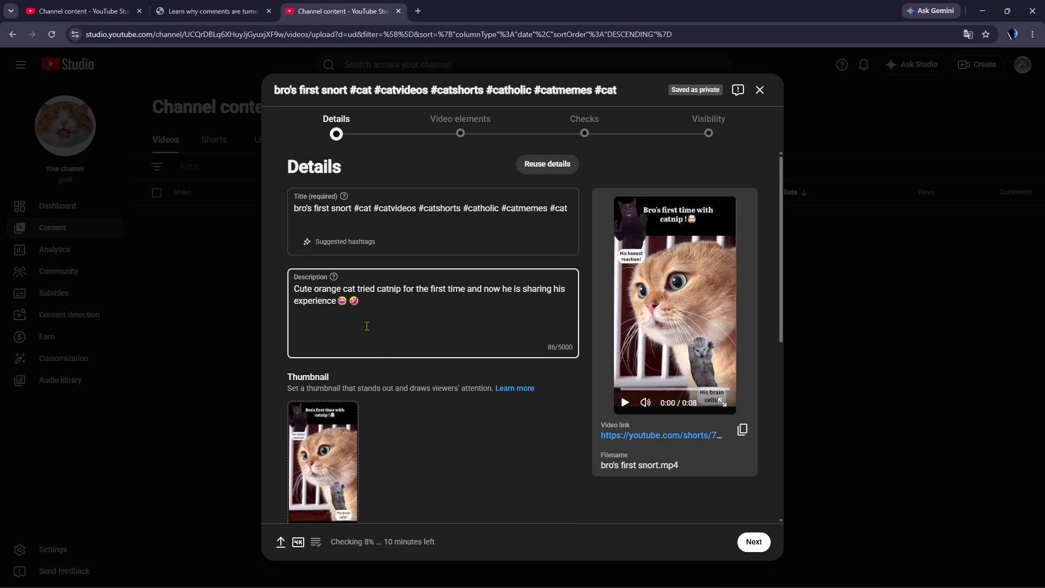
key(Return)
key(ctrl+v)
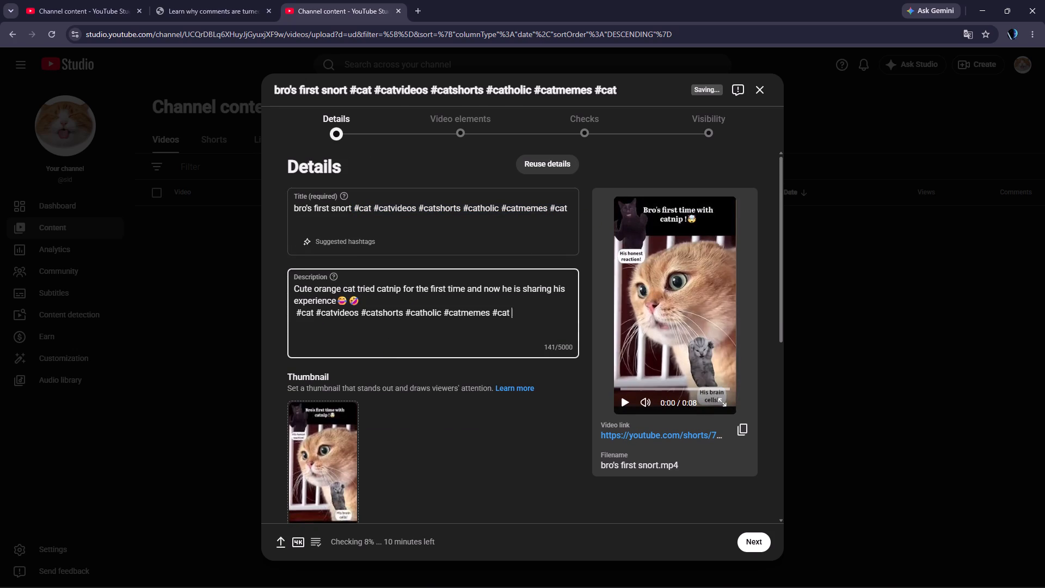
Set the video's audience to "No, it's not made for kids".
scroll(366, 326, down, 2)
scroll(454, 450, down, 2)
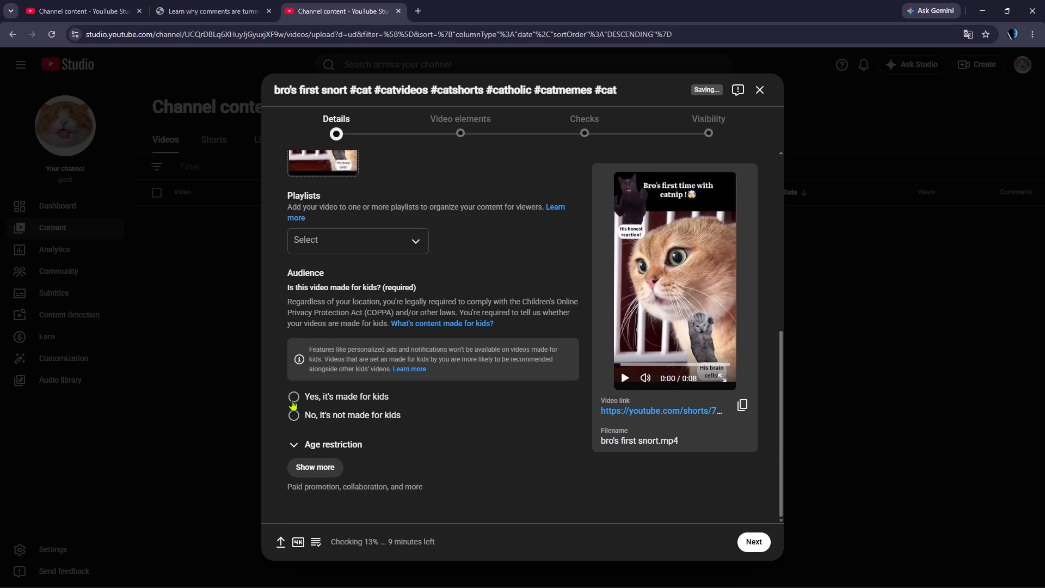
click(291, 400)
scroll(414, 430, down, 3)
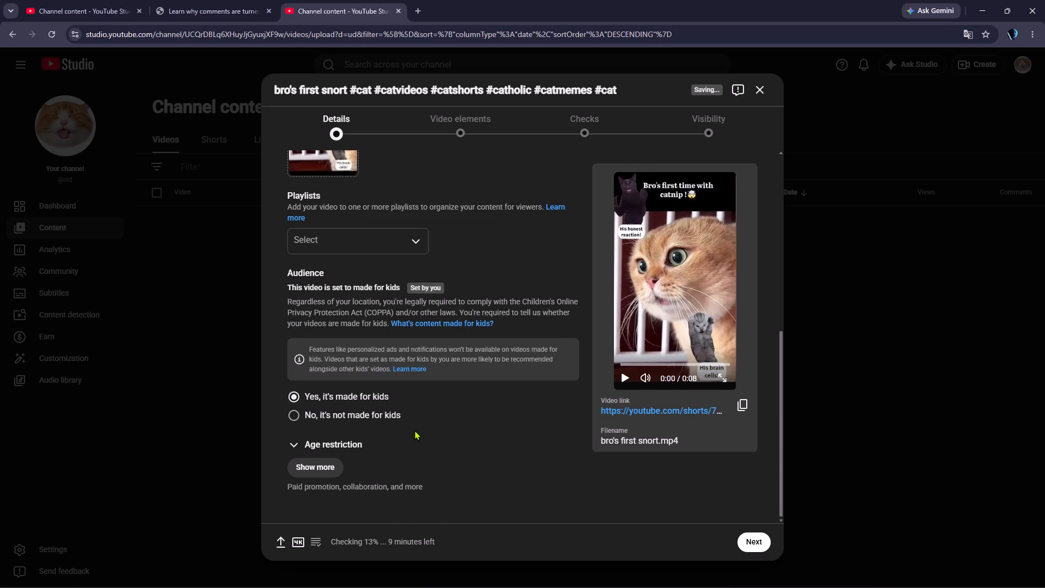
click(299, 414)
Declare no paid promotion and no AI use in the additional details, and proceed to Video elements.
scroll(437, 442, down, 2)
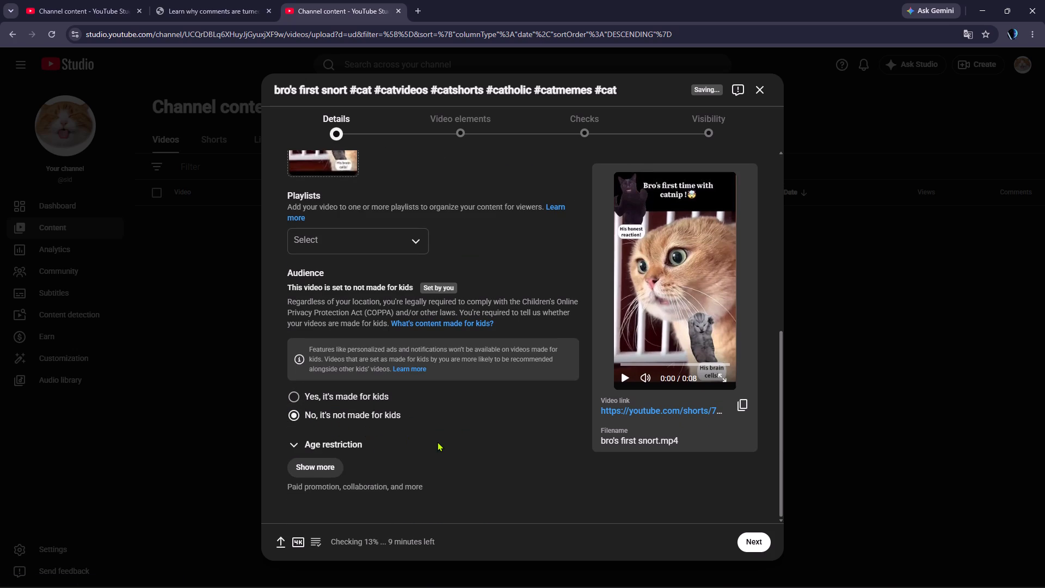
click(316, 465)
scroll(320, 466, down, 2)
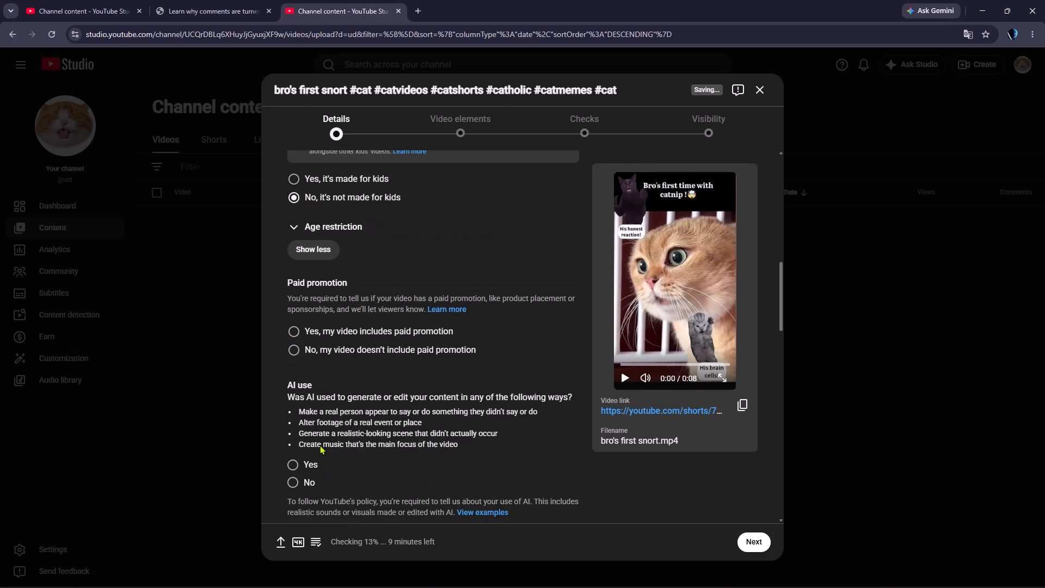
click(294, 346)
click(293, 481)
scroll(401, 483, down, 6)
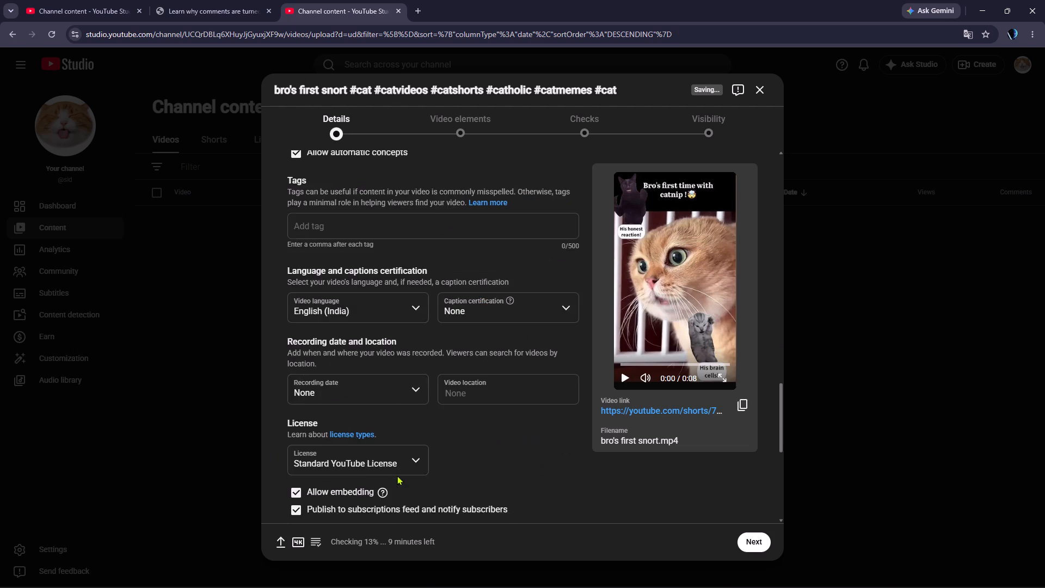
scroll(441, 476, down, 4)
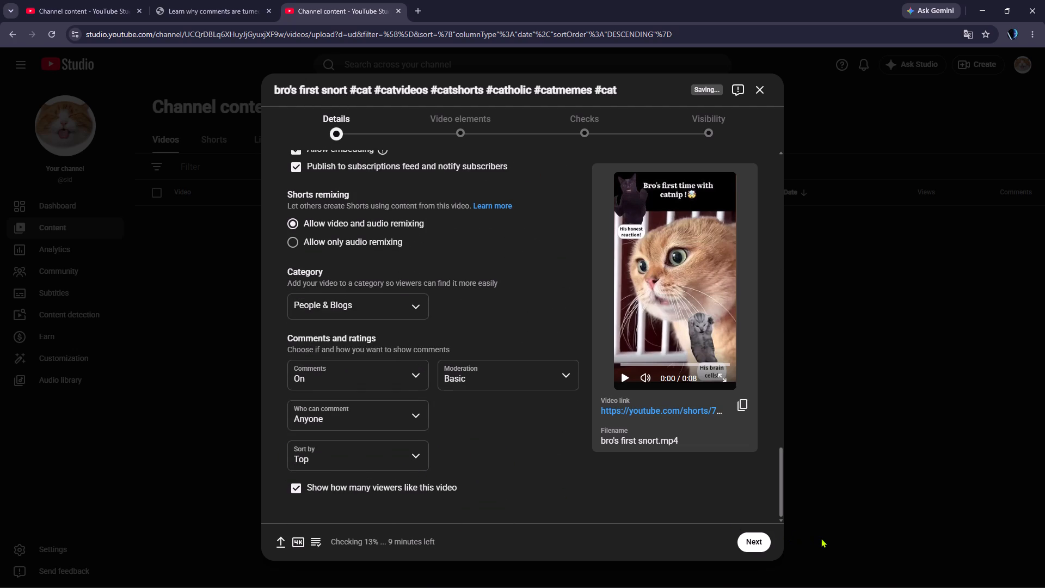
click(748, 543)
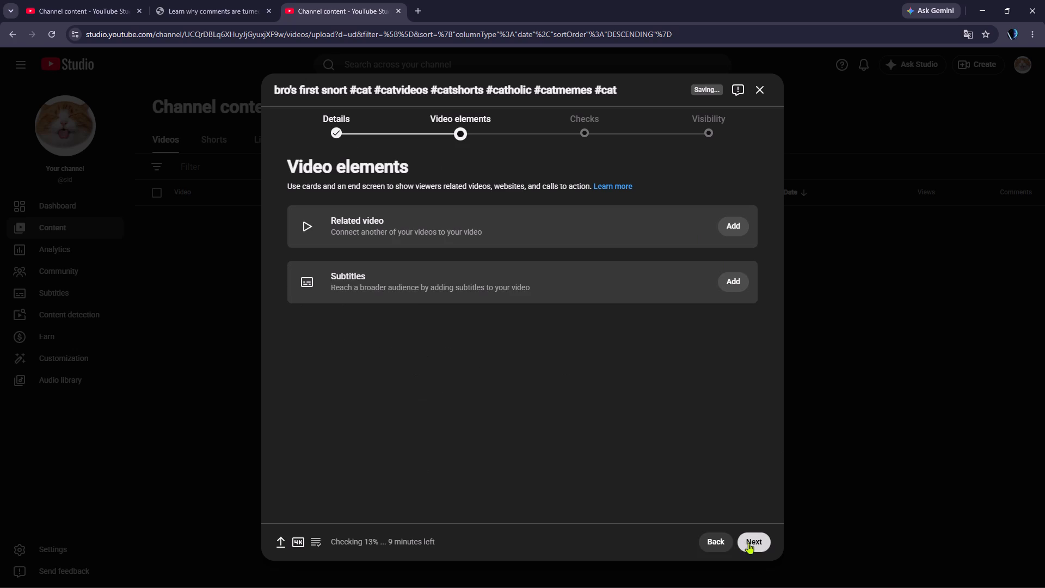
Try to add a related video, choosing "Build history as you grow" as the verification method for advanced features.
click(730, 234)
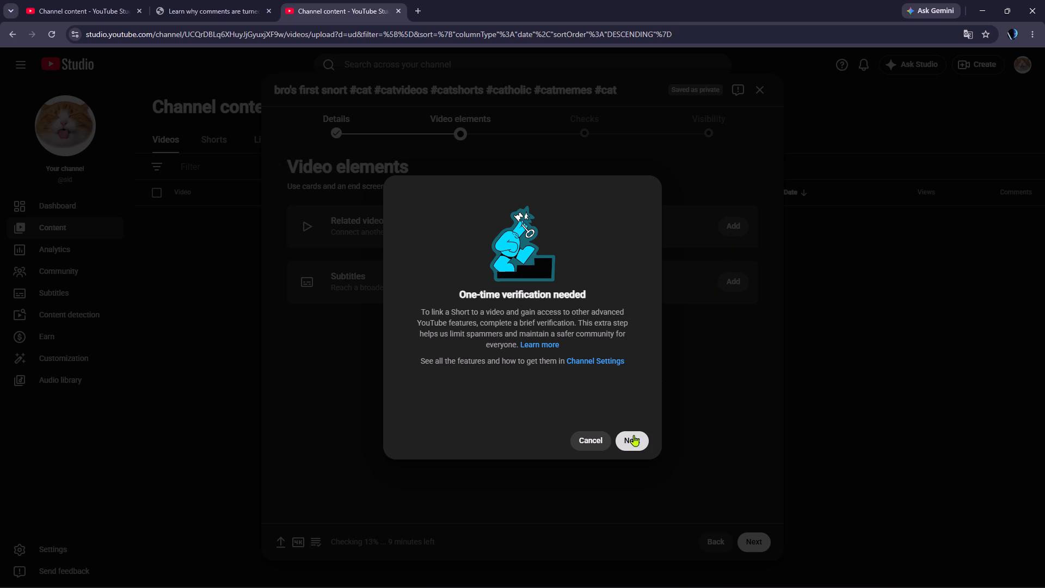
click(633, 442)
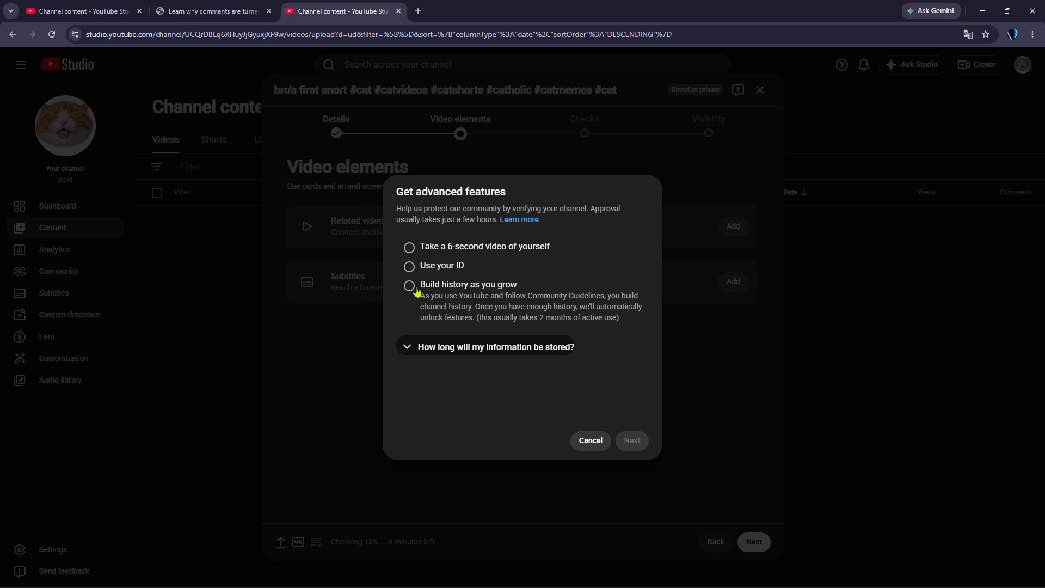
click(412, 286)
click(635, 437)
click(635, 437)
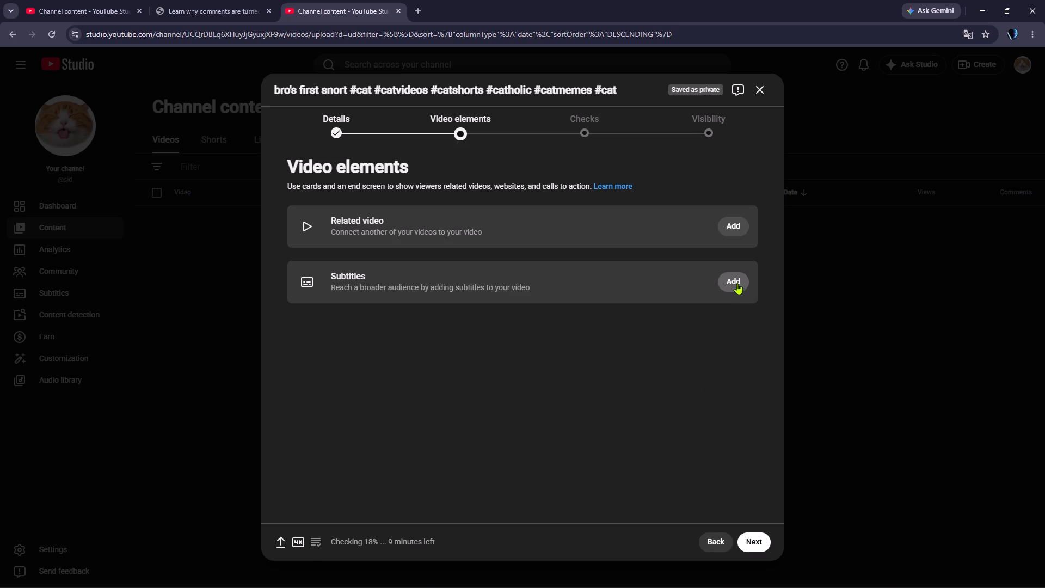
Advance the upload to the Checks stage without adding subtitles.
click(757, 535)
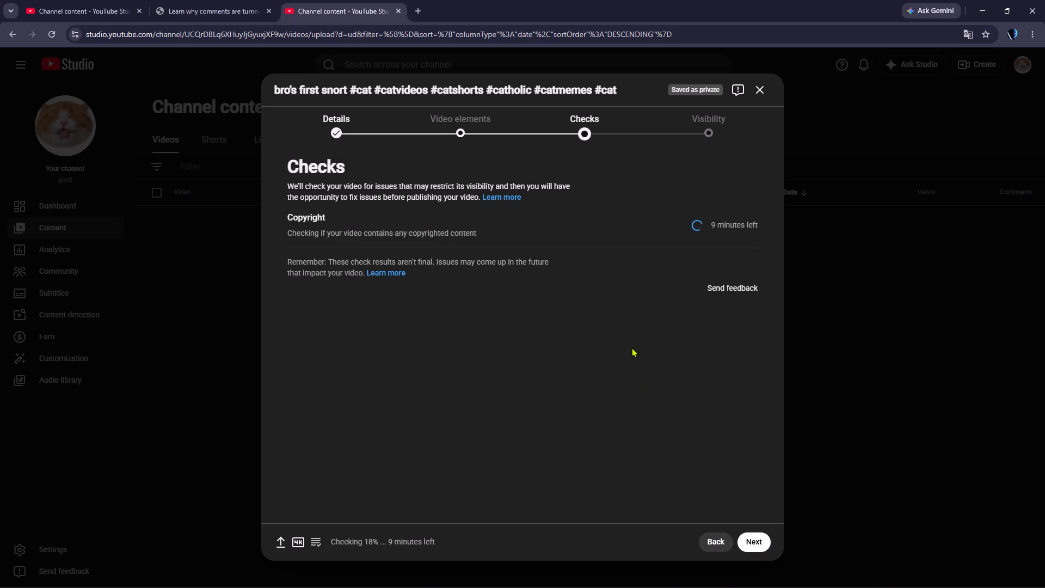
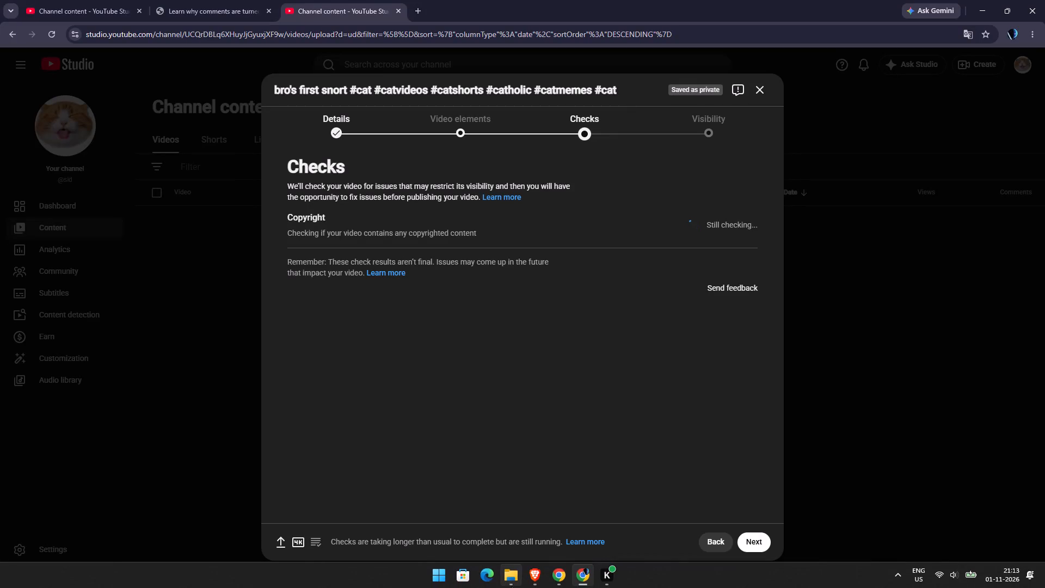
Switch to the Brave browser window showing the catnip meme project in Adobe Express.
click(533, 543)
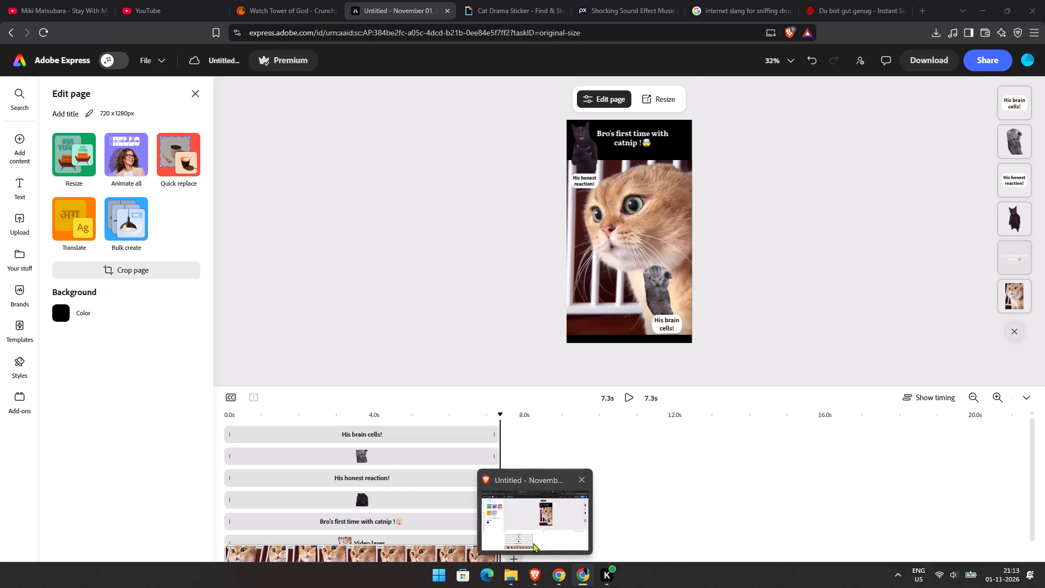